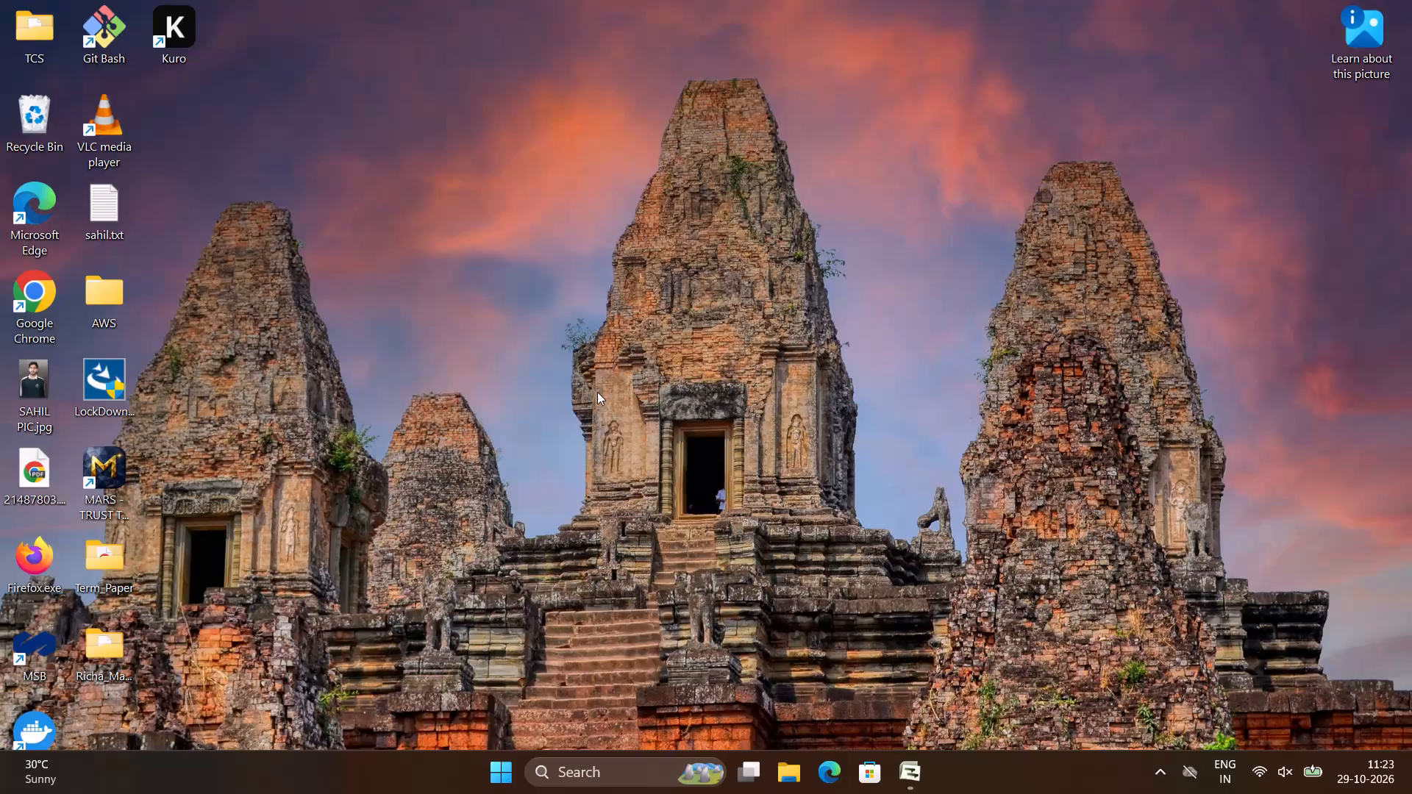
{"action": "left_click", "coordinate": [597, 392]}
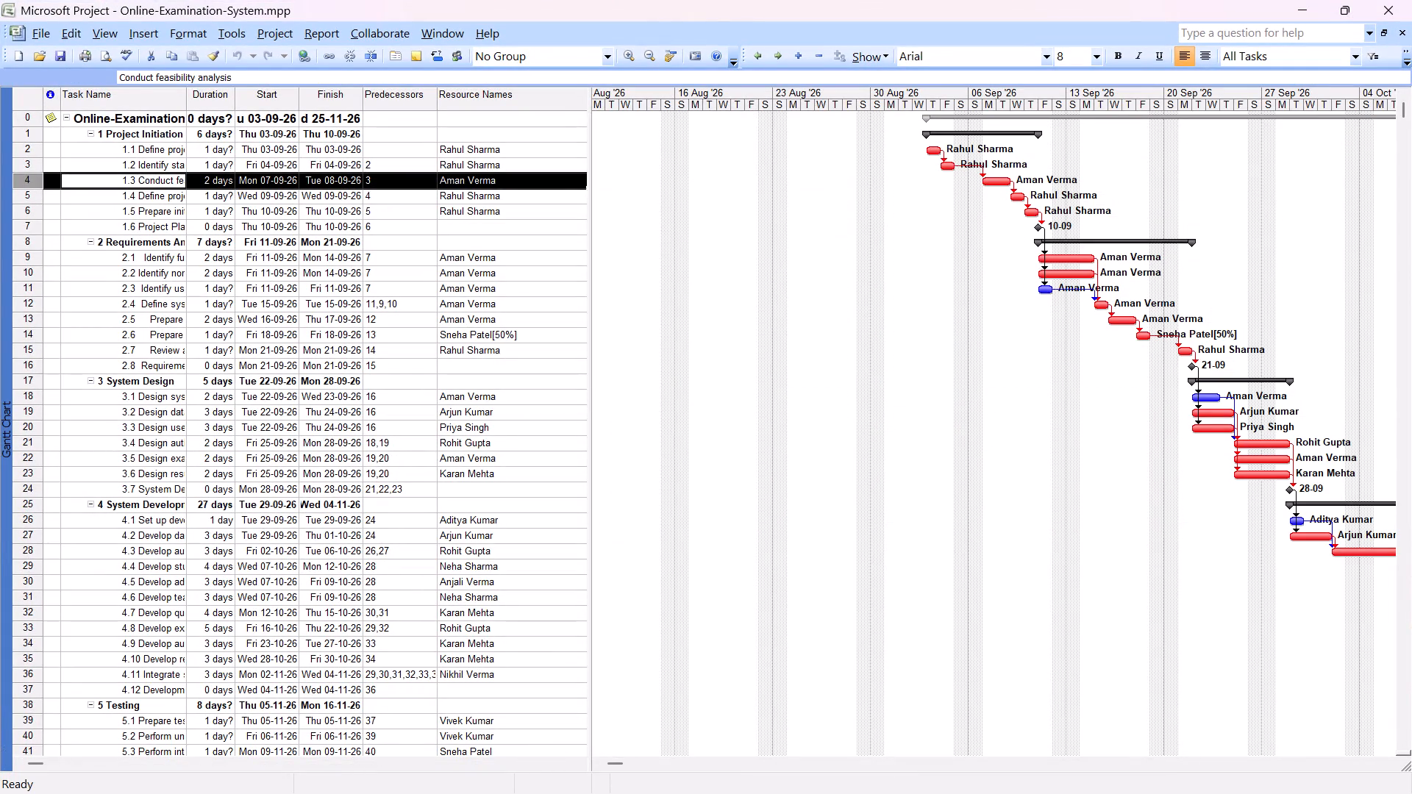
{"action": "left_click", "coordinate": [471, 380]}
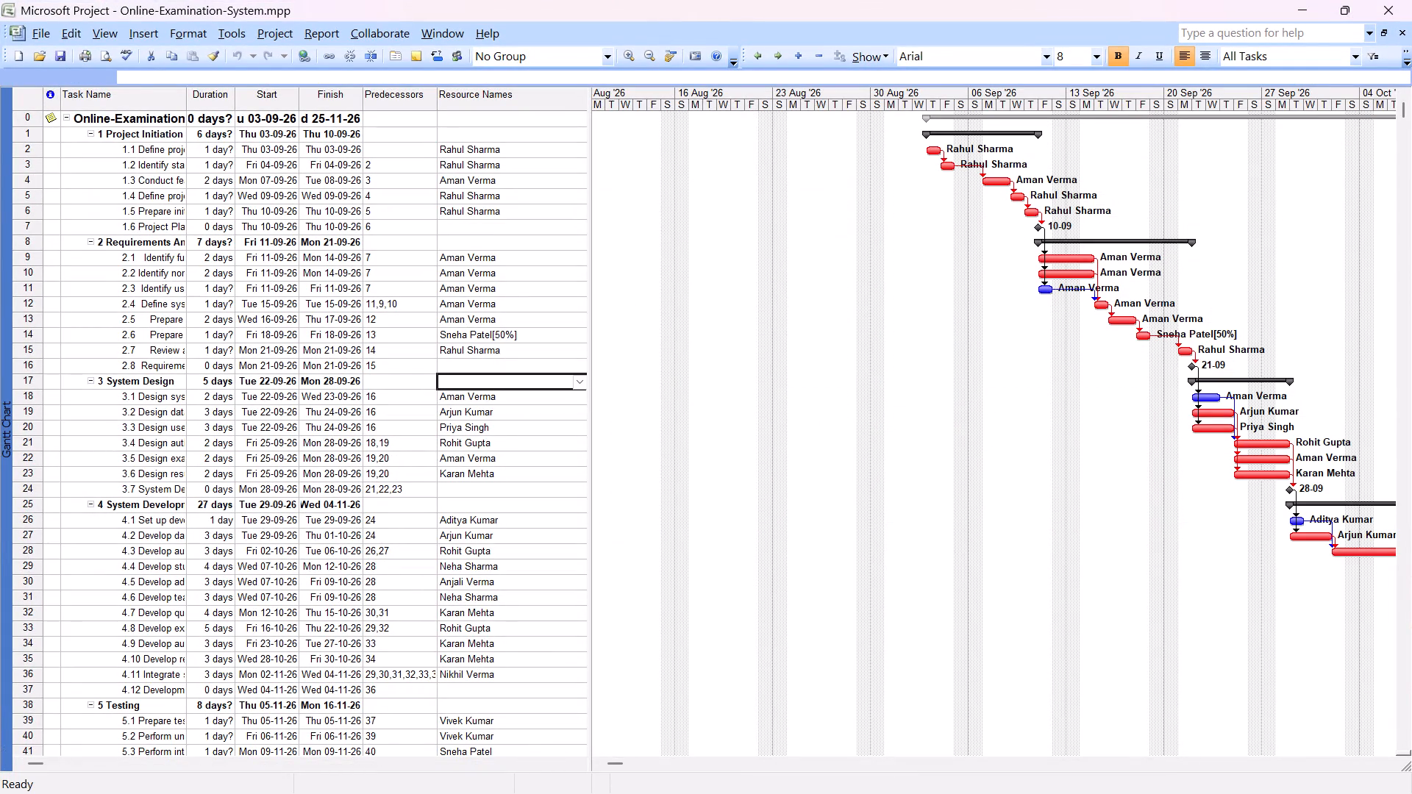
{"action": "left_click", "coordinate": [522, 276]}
Switch to Notepad in a maximized window and show the notes that begin "First step is to open the property".
{"action": "key", "text": "super+d"}
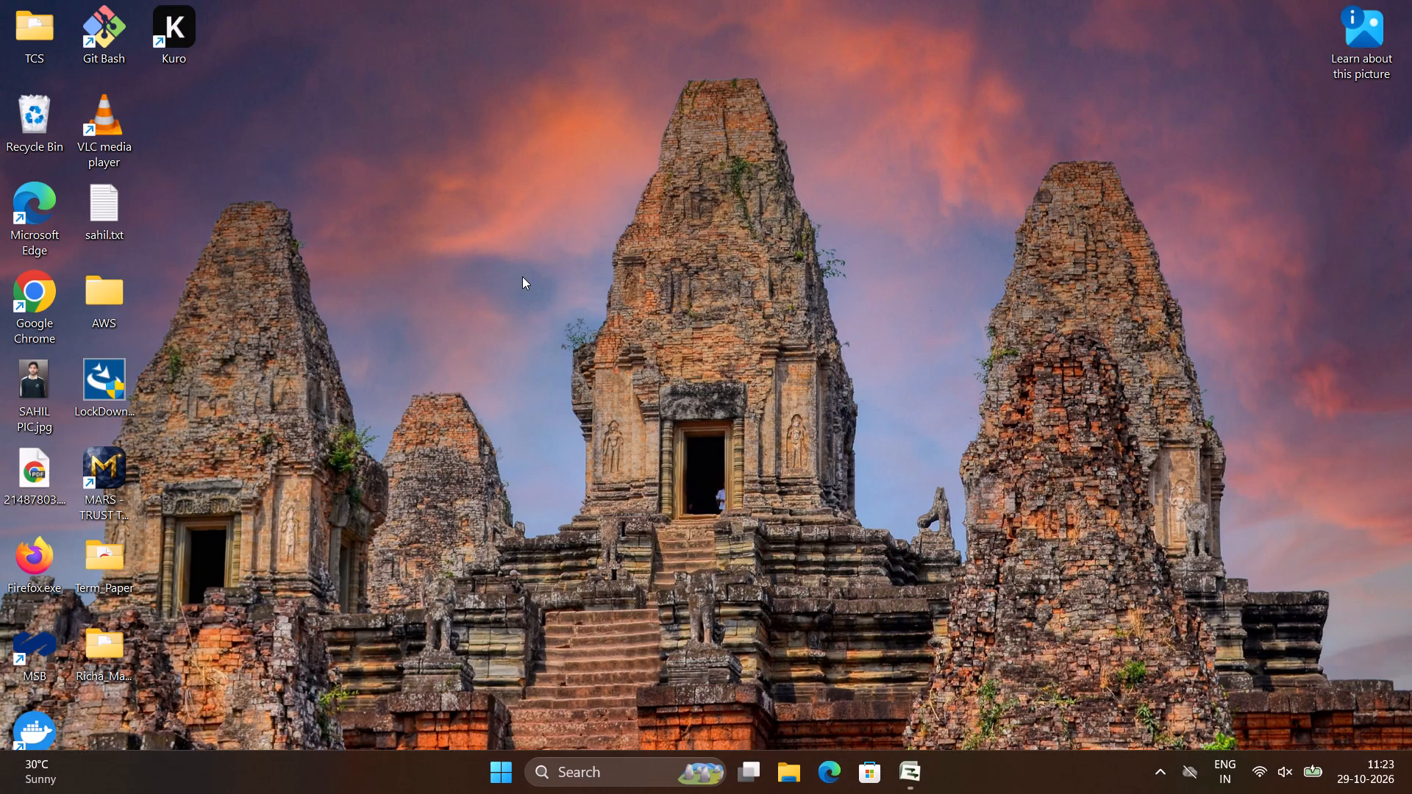
{"action": "type", "text": "note"}
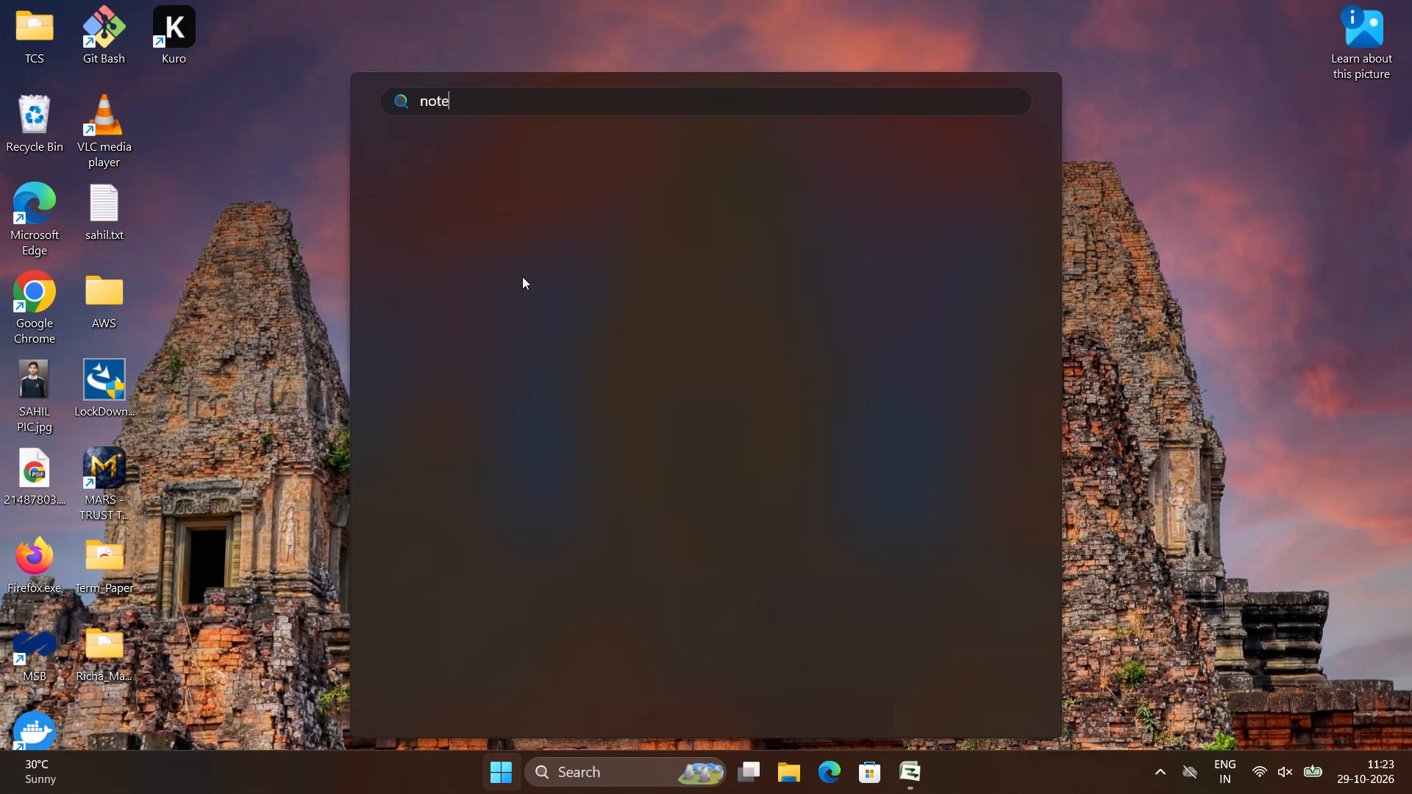
{"action": "key", "text": "Return"}
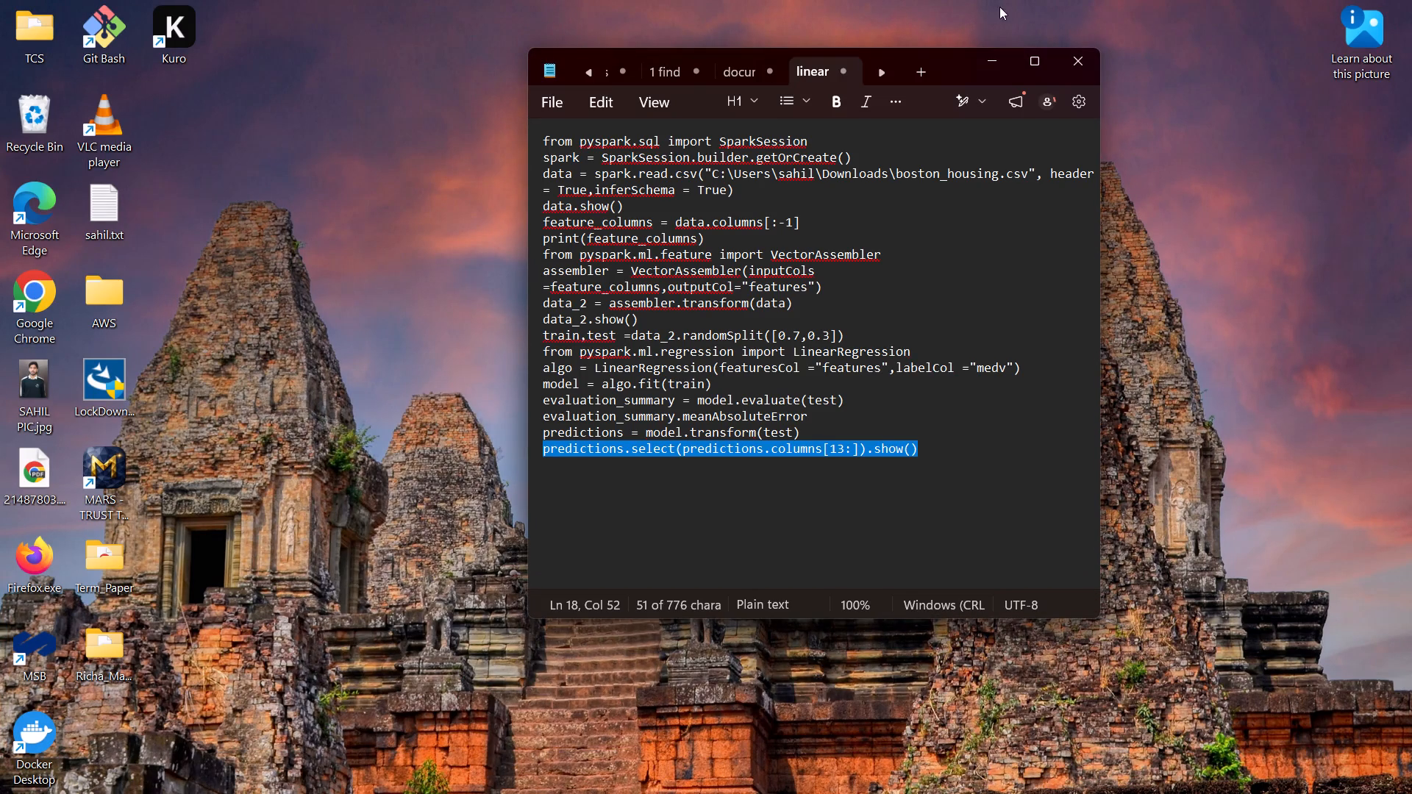
{"action": "left_click", "coordinate": [1038, 55]}
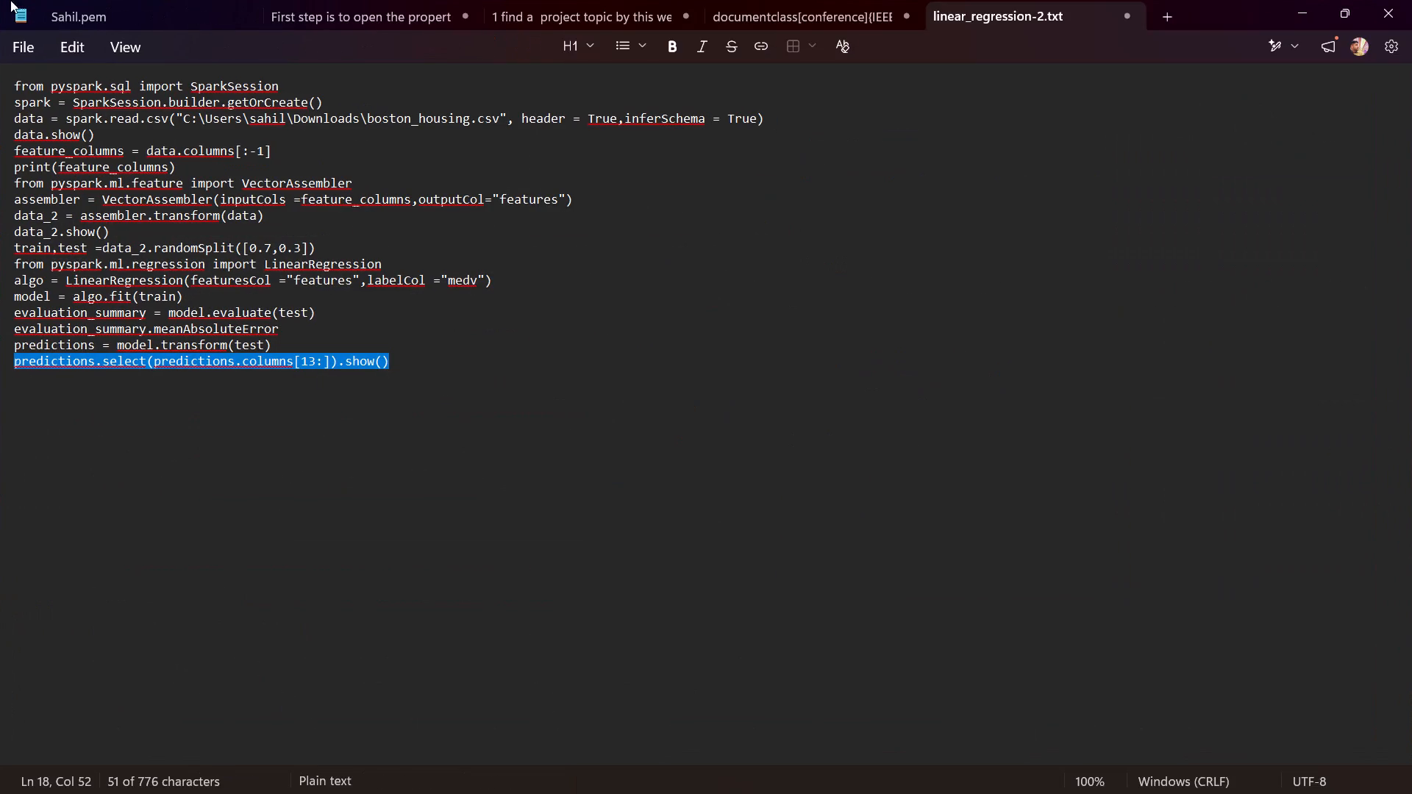
{"action": "left_click", "coordinate": [404, 0]}
{"action": "left_click", "coordinate": [404, 9]}
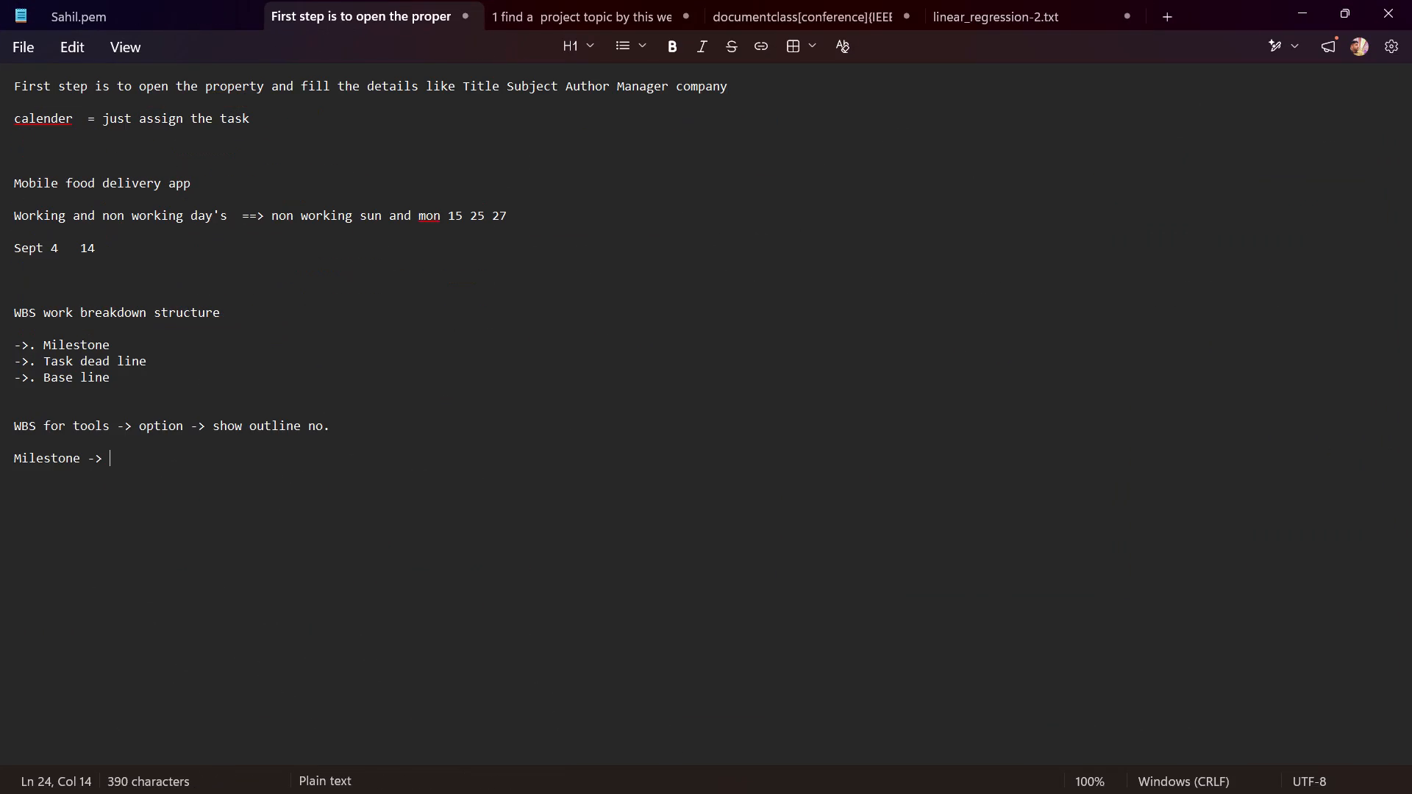
Start a new list a few lines below the "Milestone ->" note with the item "Network cable".
{"action": "key", "text": "Return"}
{"action": "key", "text": "Return"}
{"action": "key", "text": "Return"}
{"action": "key", "text": "Return"}
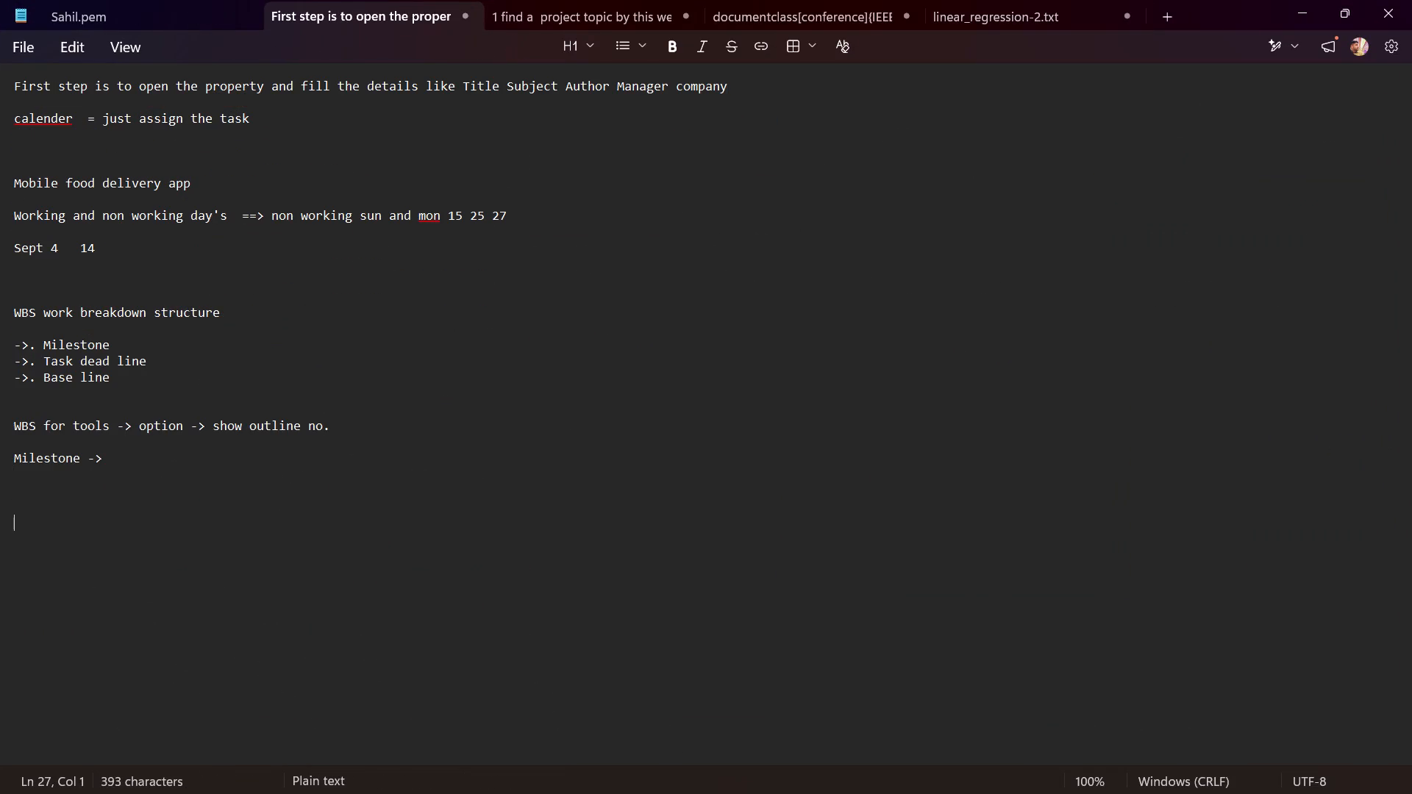
{"action": "type", "text": "Network cable"}
{"action": "key", "text": "space"}
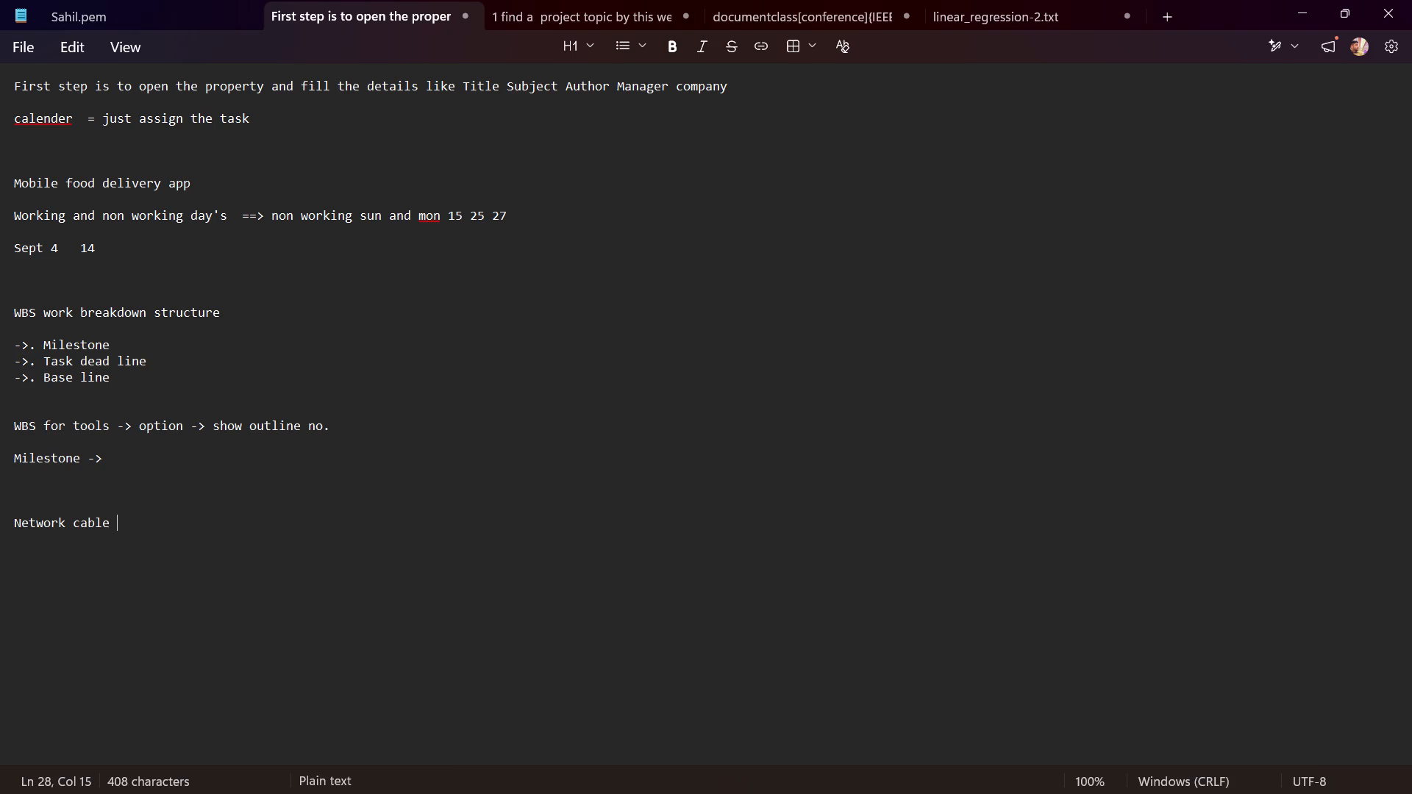
{"action": "key", "text": "shift+Return"}
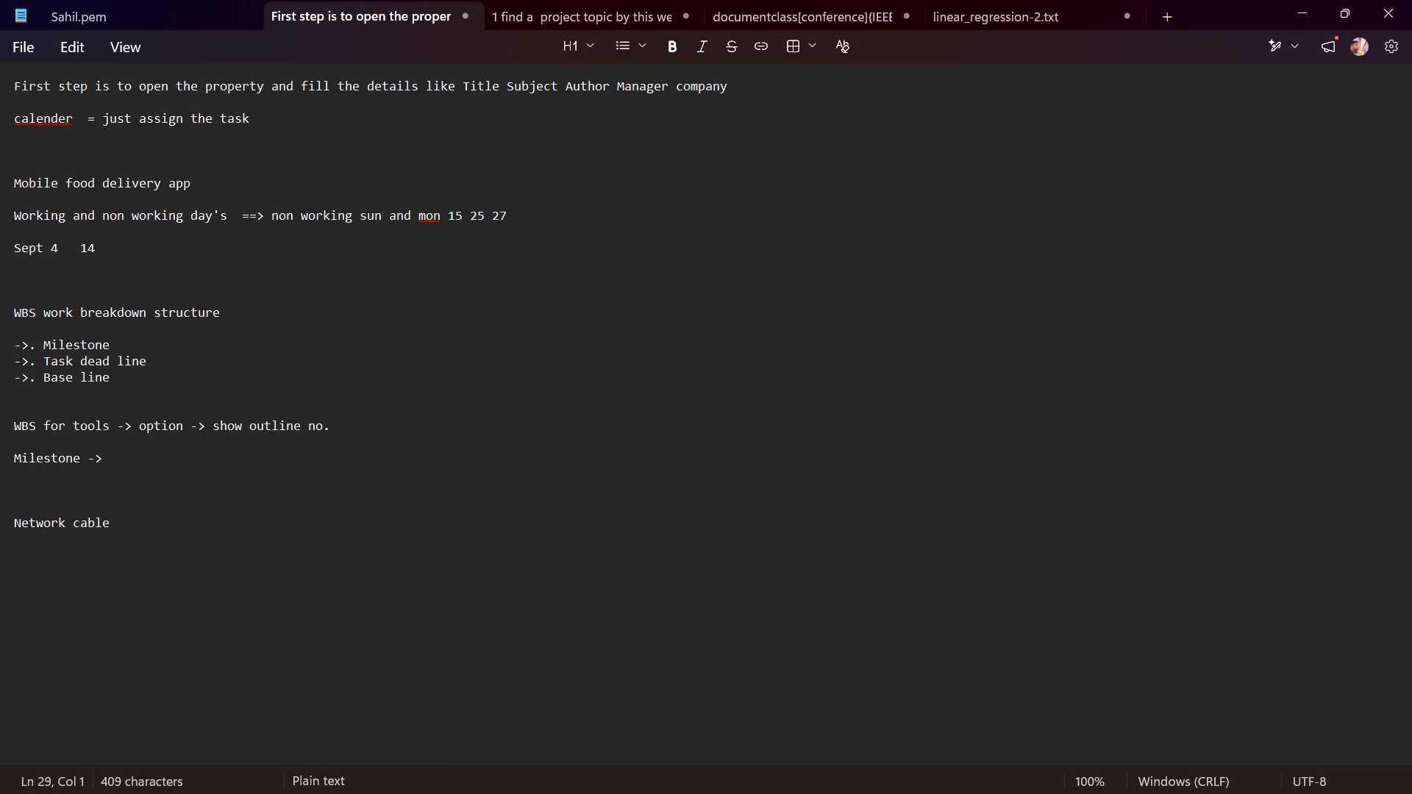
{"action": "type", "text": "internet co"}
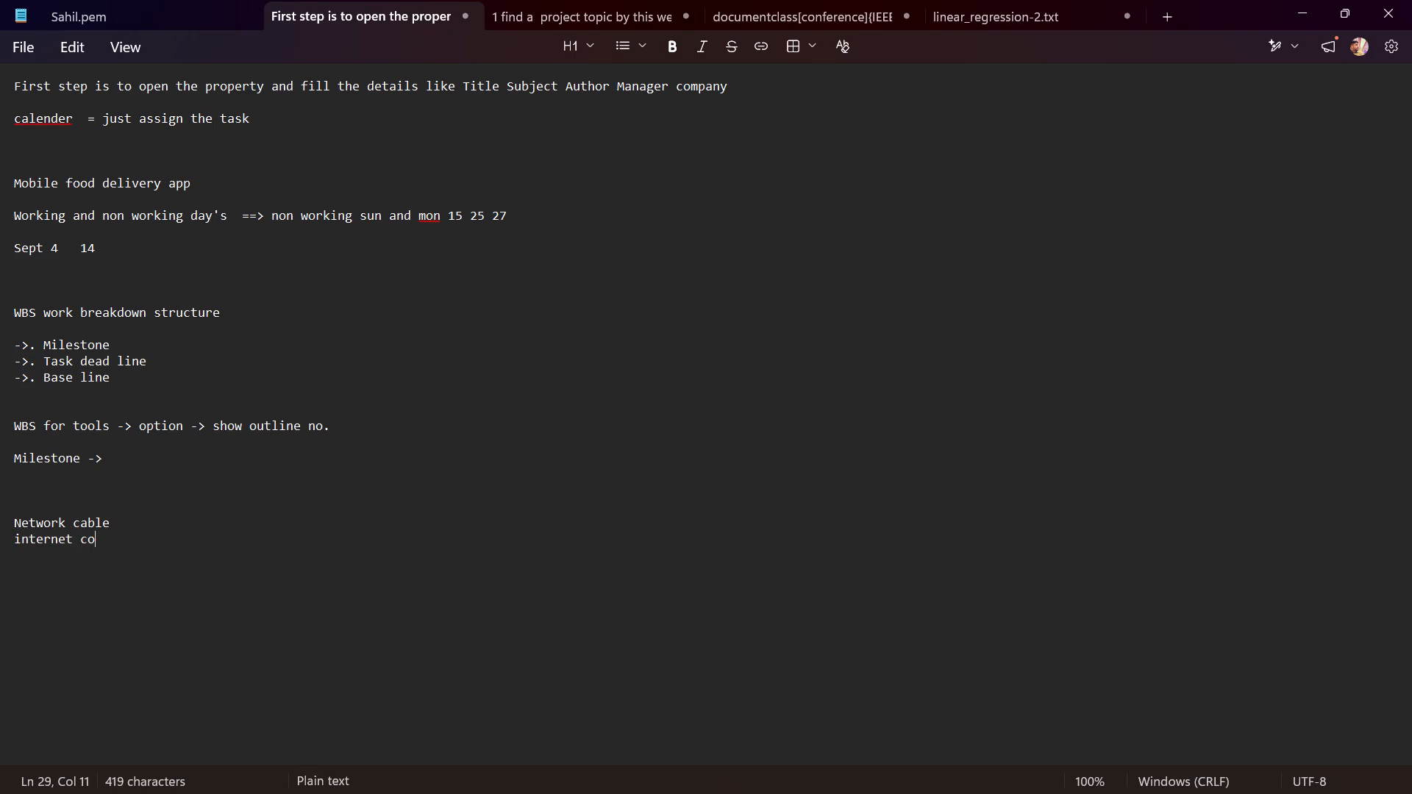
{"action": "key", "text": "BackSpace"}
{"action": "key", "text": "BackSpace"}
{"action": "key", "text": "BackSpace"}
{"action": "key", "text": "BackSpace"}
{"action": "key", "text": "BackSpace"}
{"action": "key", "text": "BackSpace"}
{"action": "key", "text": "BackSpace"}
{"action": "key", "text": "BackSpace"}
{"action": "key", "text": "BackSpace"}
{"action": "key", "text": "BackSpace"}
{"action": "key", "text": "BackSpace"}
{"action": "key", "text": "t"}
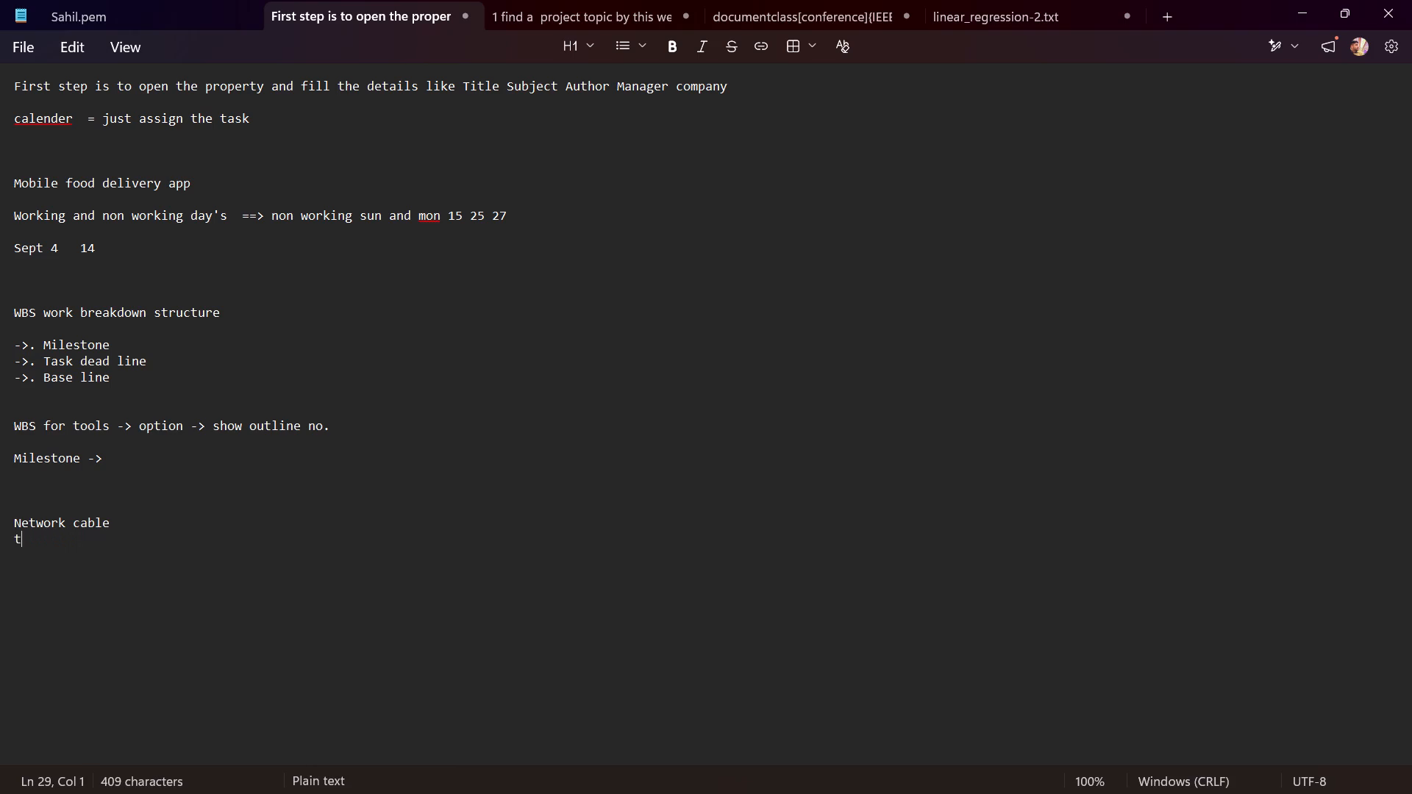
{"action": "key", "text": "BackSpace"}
Add "ether net connector" as the list item below "Network cable".
{"action": "type", "text": "ether"}
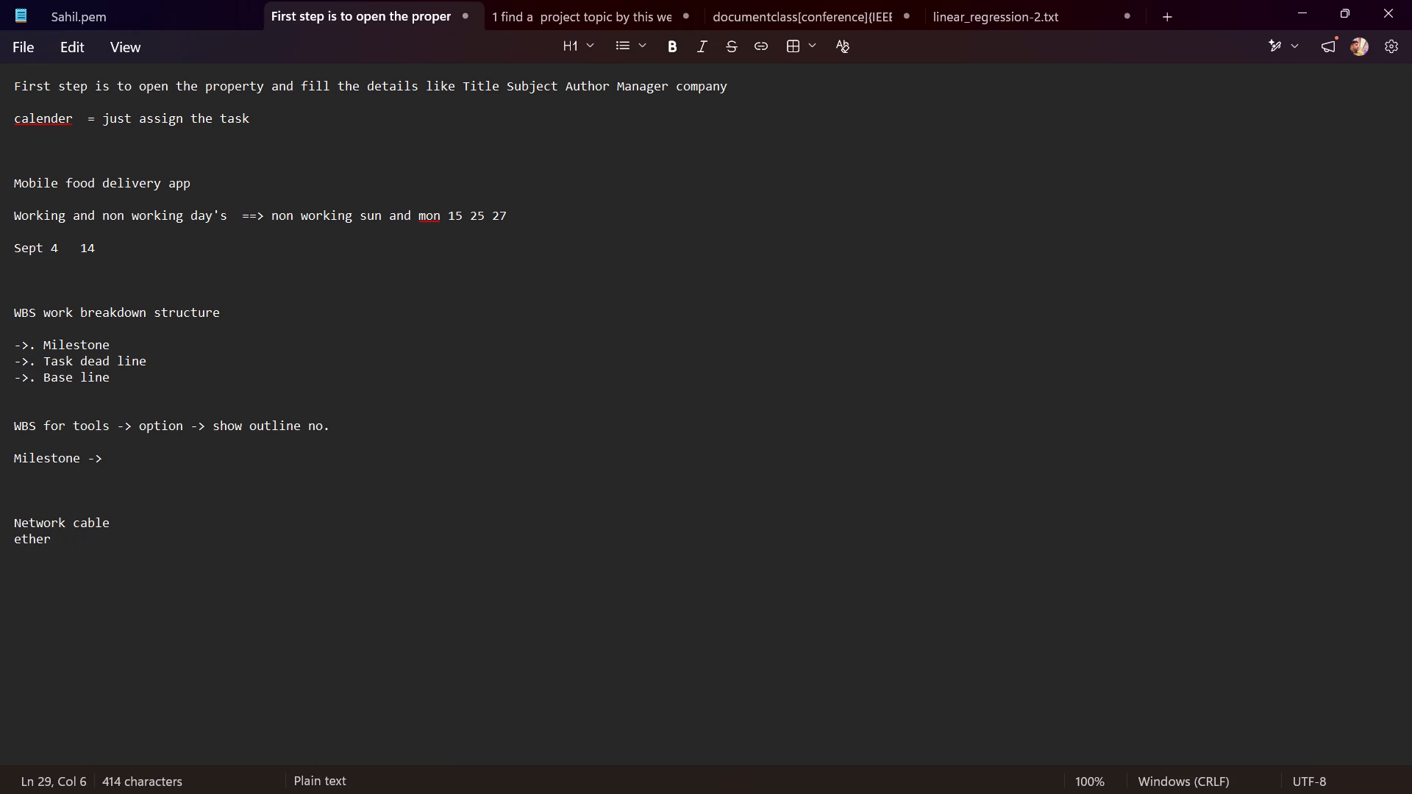
{"action": "key", "text": "space"}
{"action": "type", "text": "netw"}
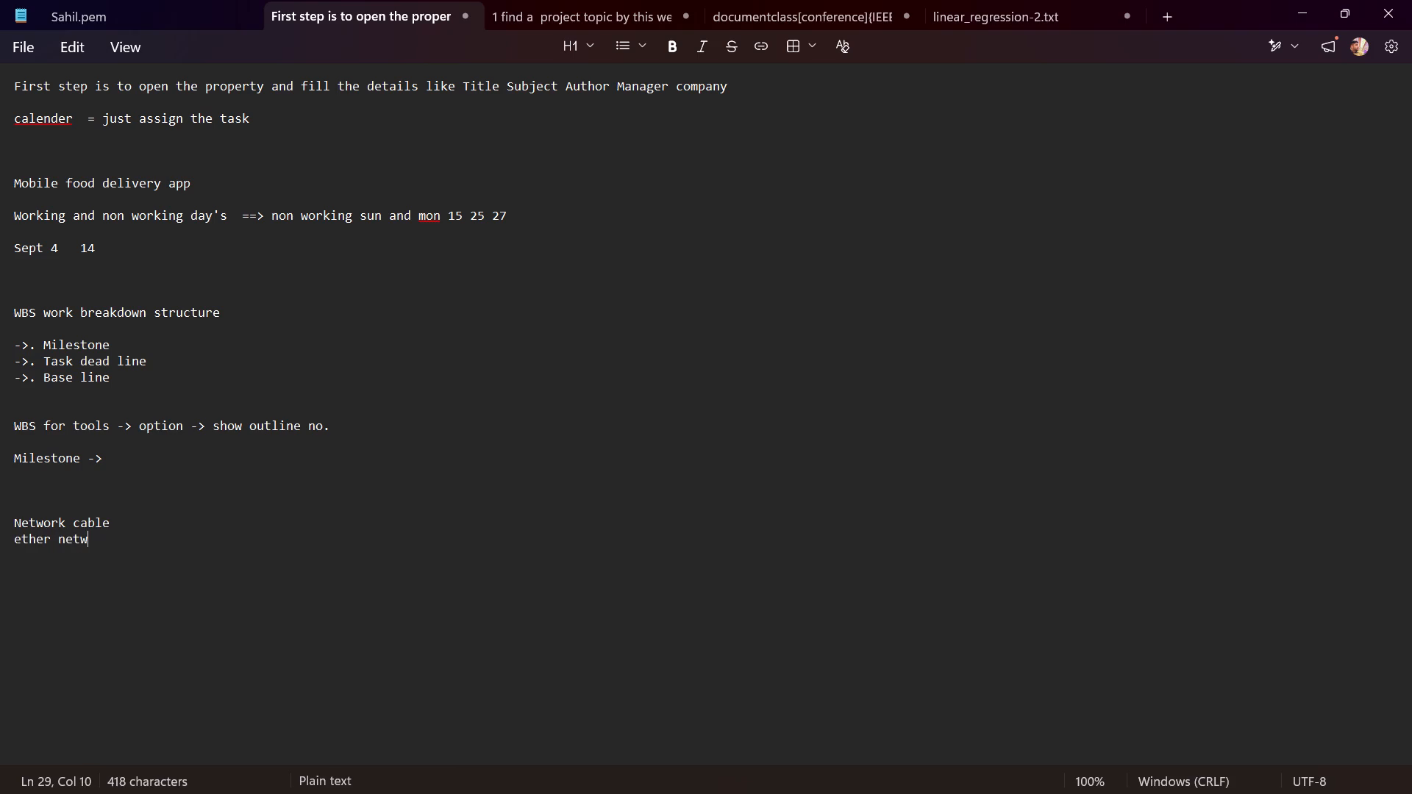
{"action": "key", "text": "BackSpace"}
{"action": "key", "text": "space"}
{"action": "type", "text": "connector"}
{"action": "key", "text": "space"}
{"action": "key", "text": "Return"}
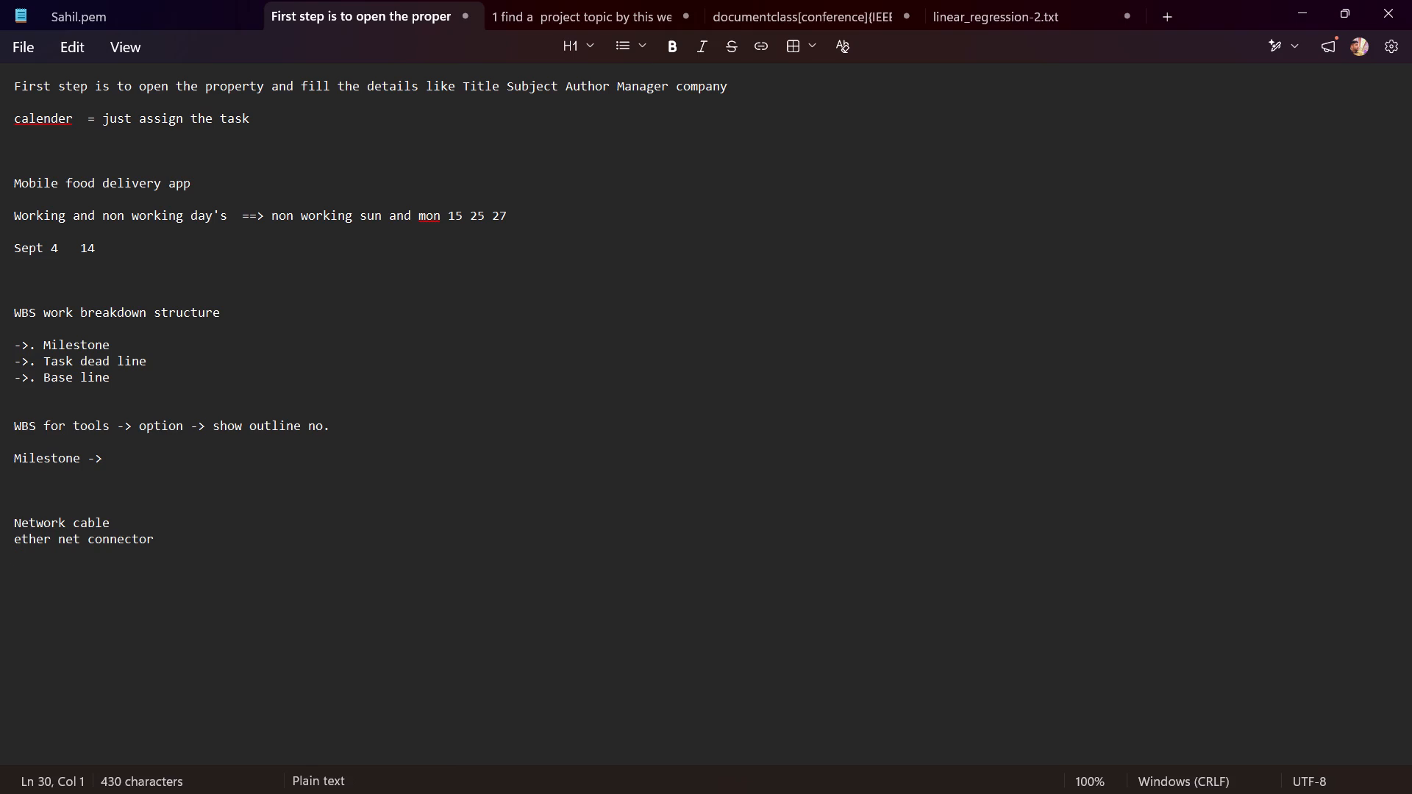
Add "pen drives" and "printer" to the list on separate lines.
{"action": "type", "text": "pen drives"}
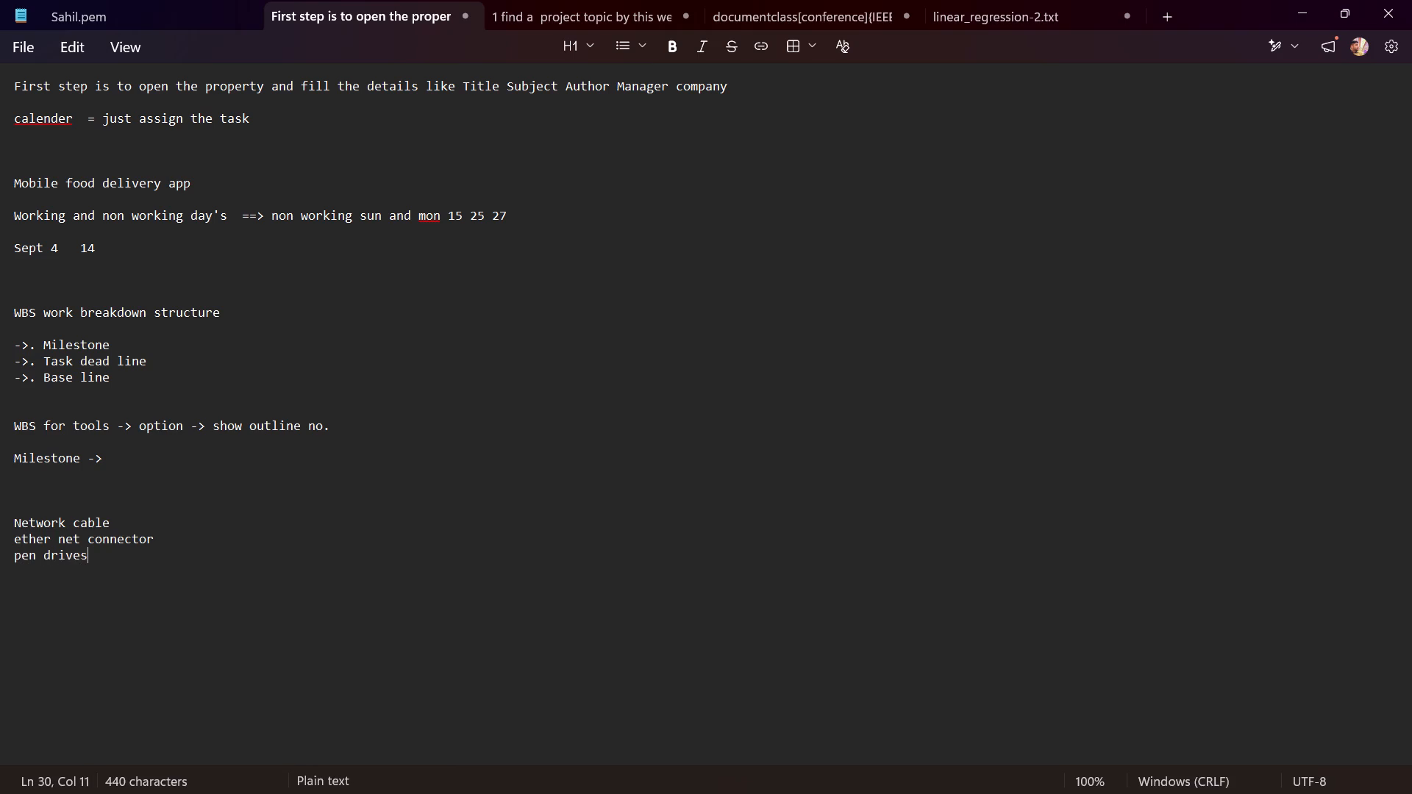
{"action": "key", "text": "Return"}
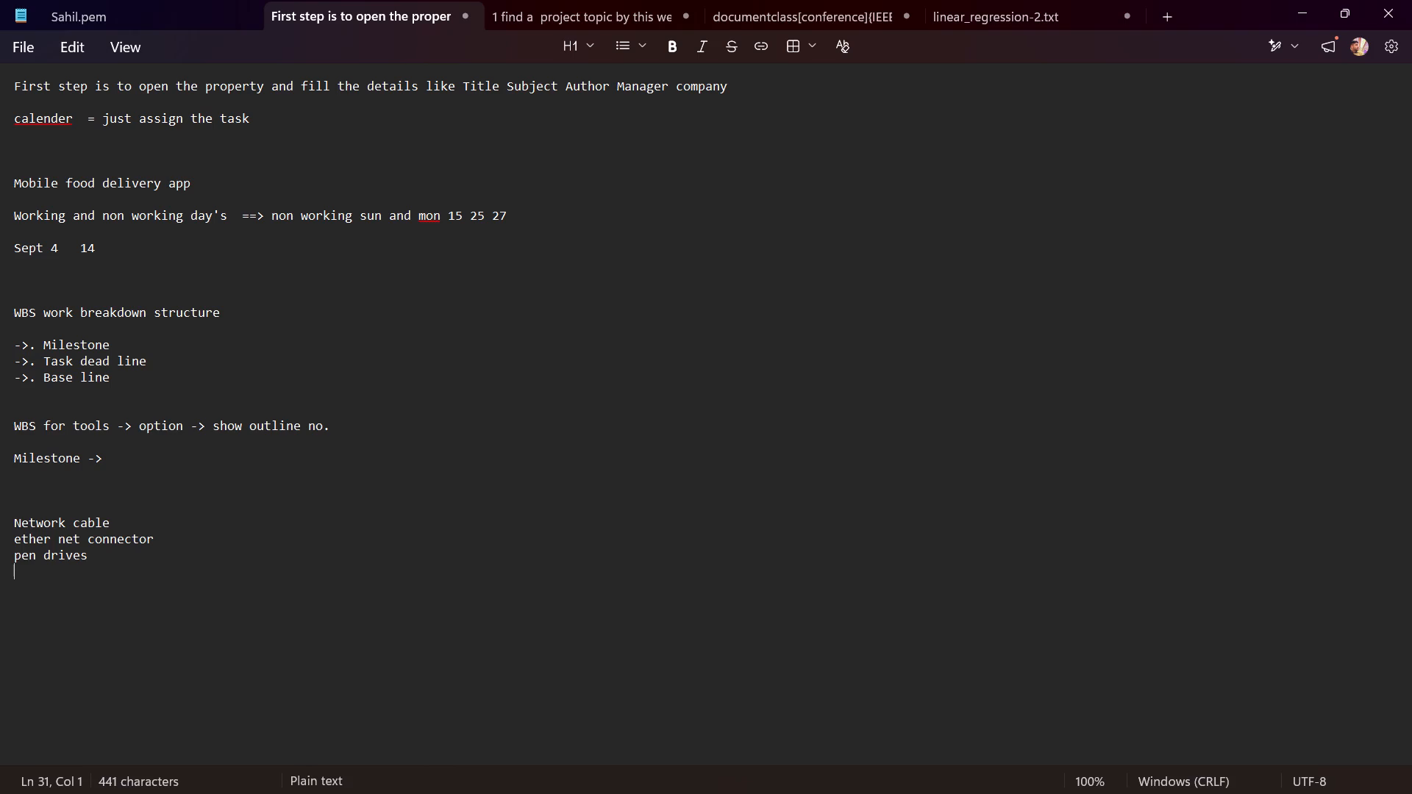
{"action": "type", "text": "printer"}
{"action": "key", "text": "Return"}
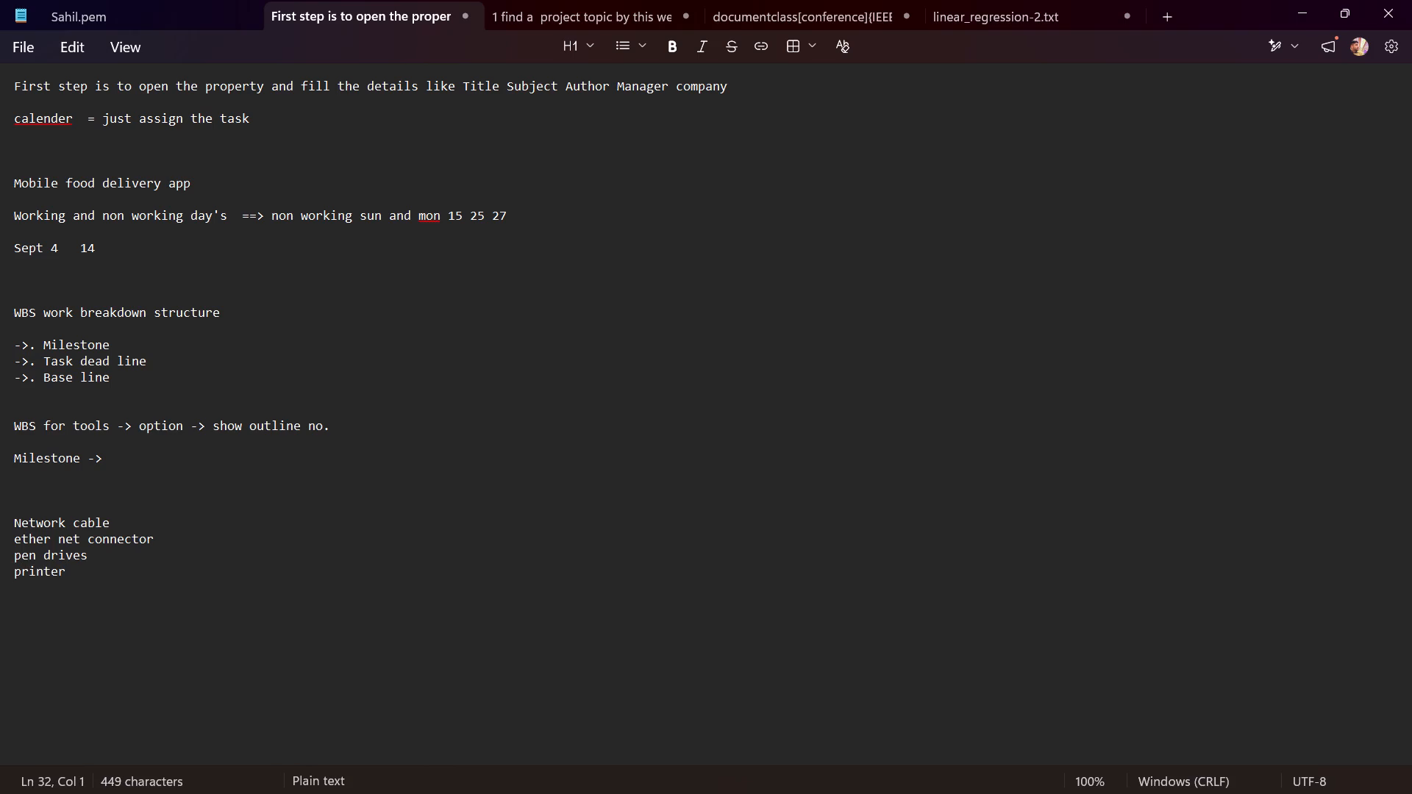
Add the list item "printer paper, ink" below "printer", with a space after the comma.
{"action": "type", "text": "printer pa"}
{"action": "type", "text": "per,"}
{"action": "type", "text": "ink"}
{"action": "key", "text": "space"}
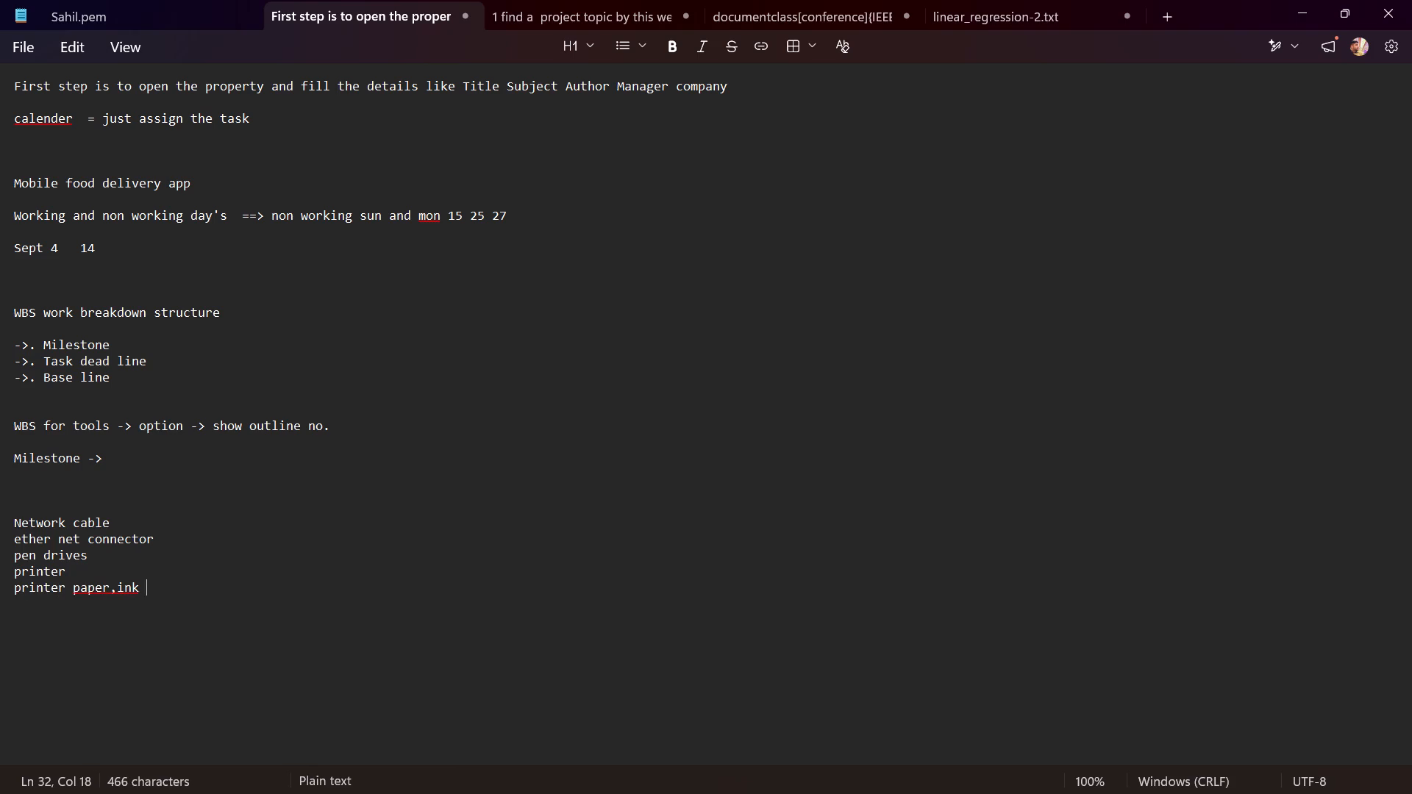
{"action": "key", "text": "BackSpace"}
{"action": "key", "text": "BackSpace"}
{"action": "key", "text": "BackSpace"}
{"action": "key", "text": "BackSpace"}
{"action": "key", "text": "space"}
{"action": "type", "text": "ink"}
{"action": "key", "text": "Return"}
Add "LAN connector" as the list item below "printer paper, ink".
{"action": "key", "text": "shift+l"}
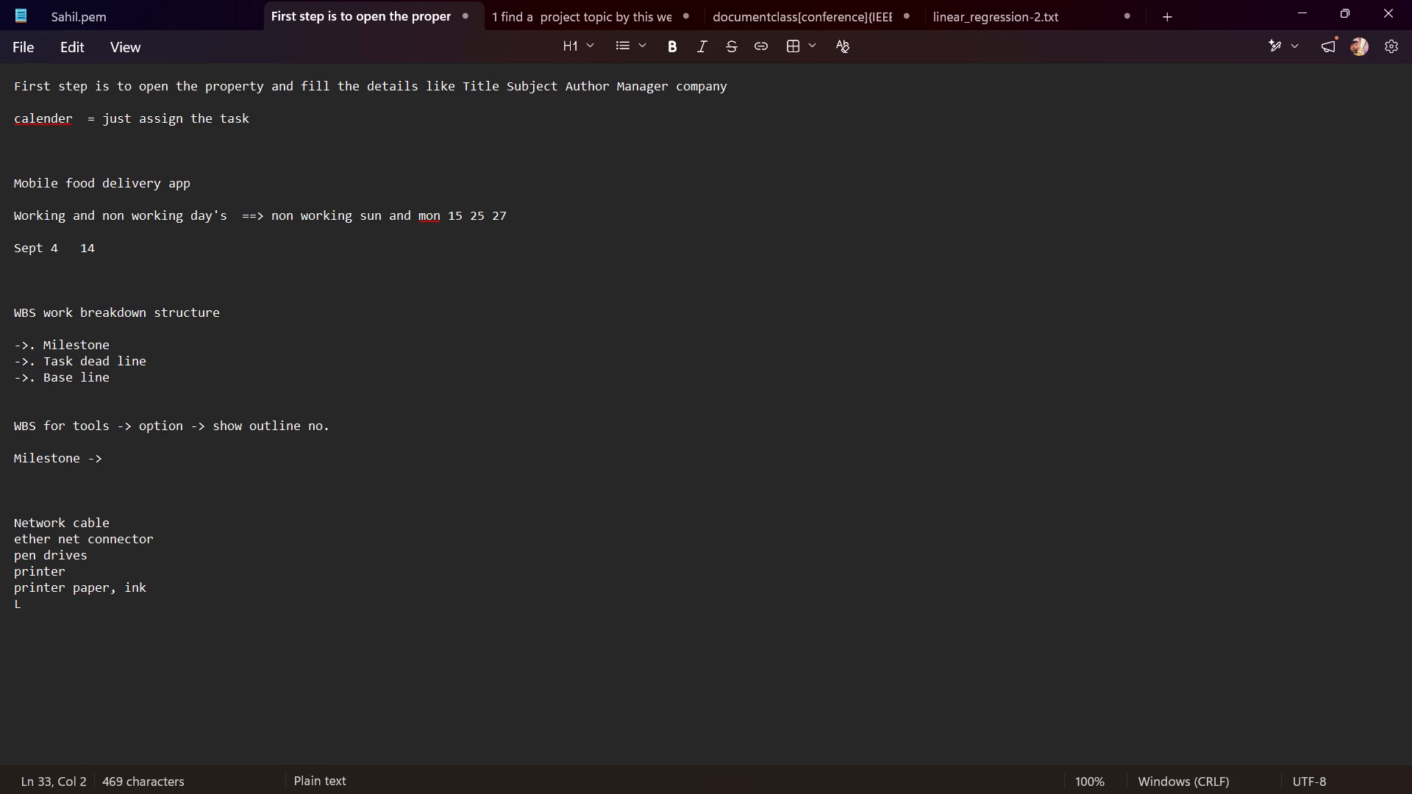
{"action": "key", "text": "shift+a"}
{"action": "type", "text": "N connector"}
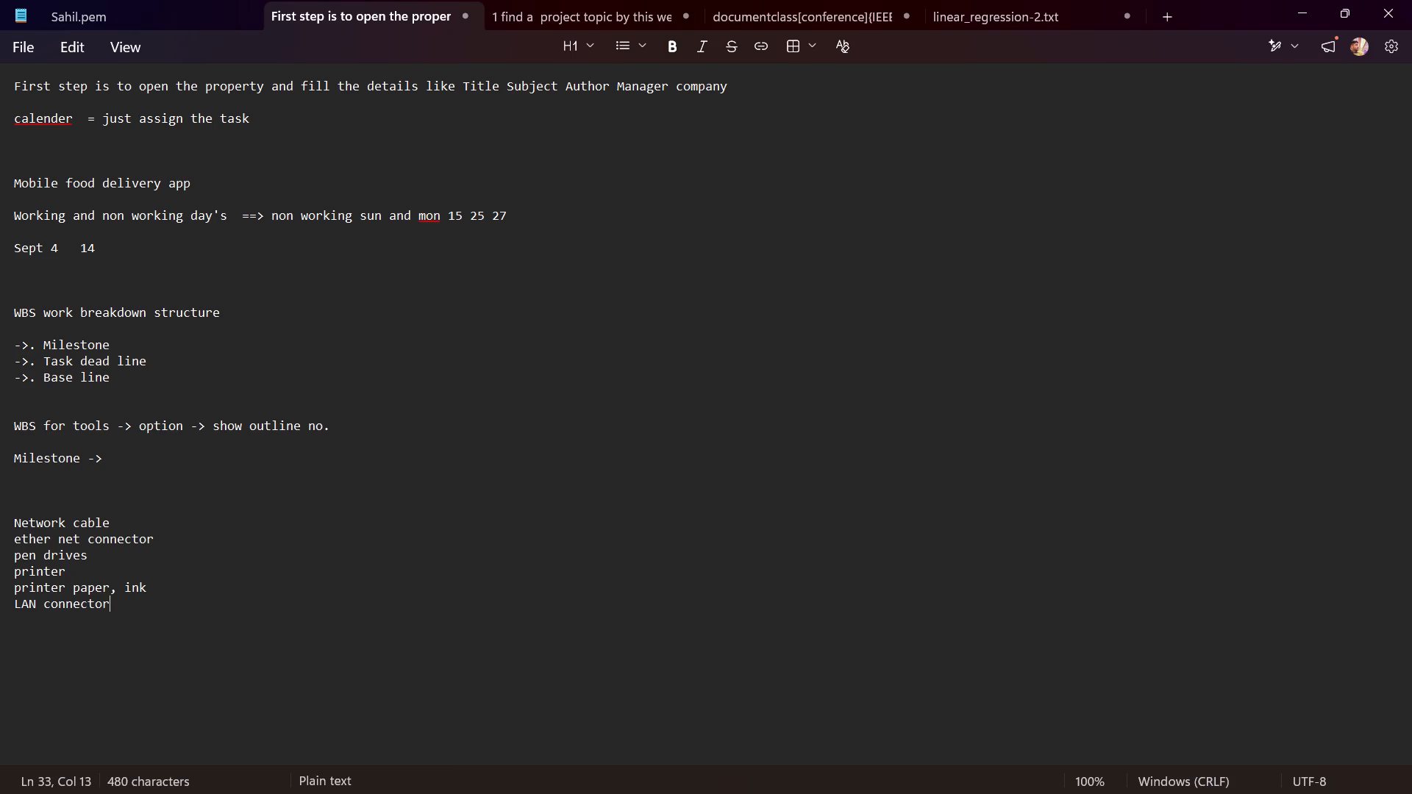
{"action": "key", "text": "Return"}
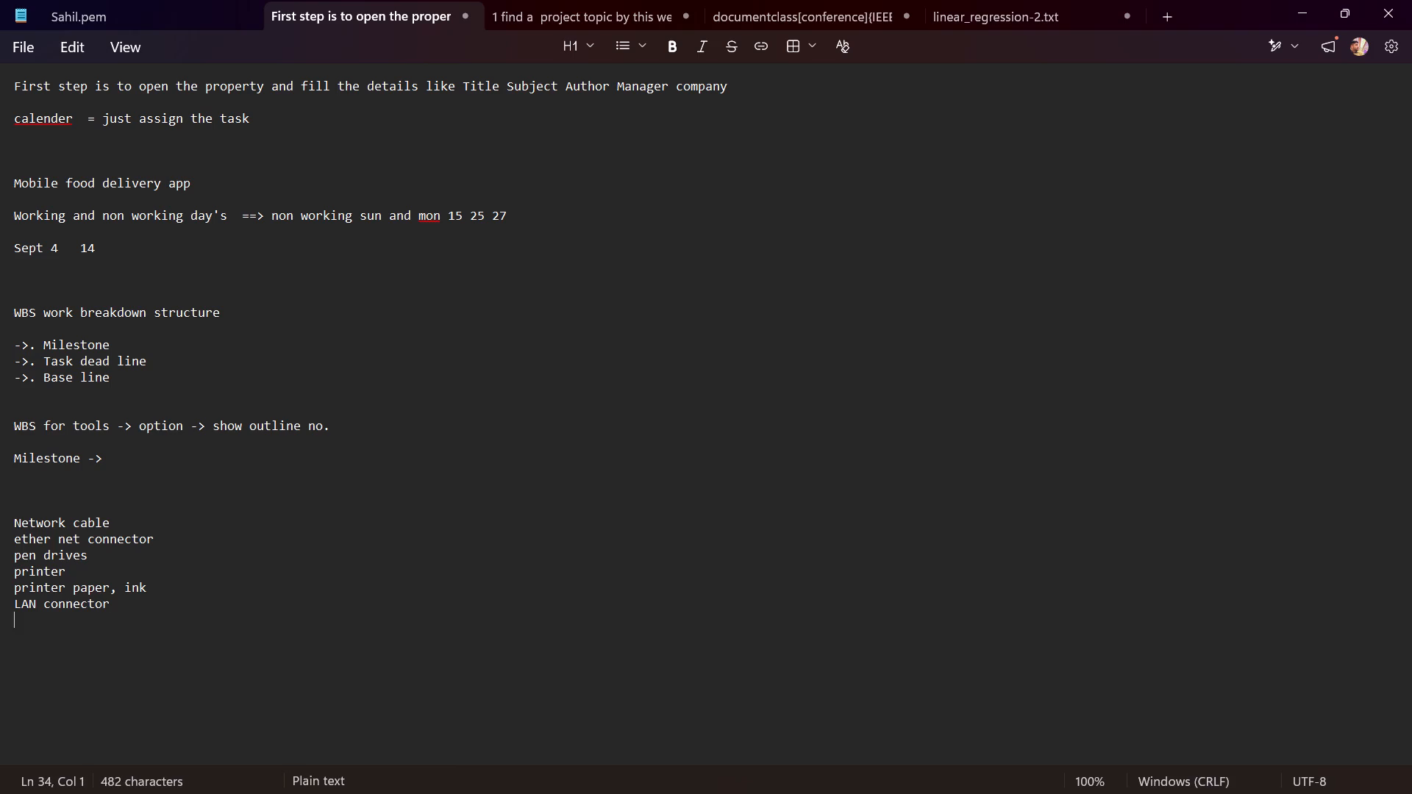
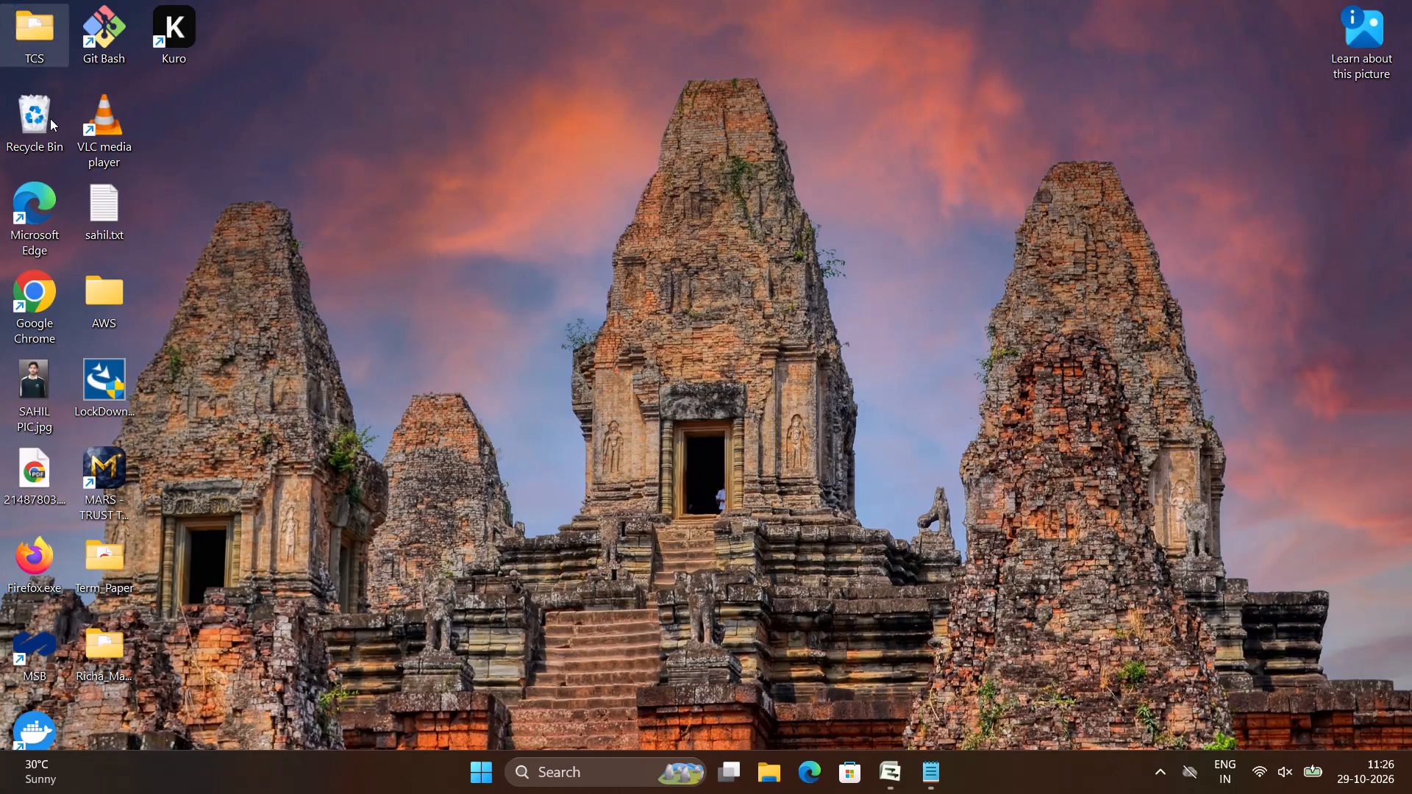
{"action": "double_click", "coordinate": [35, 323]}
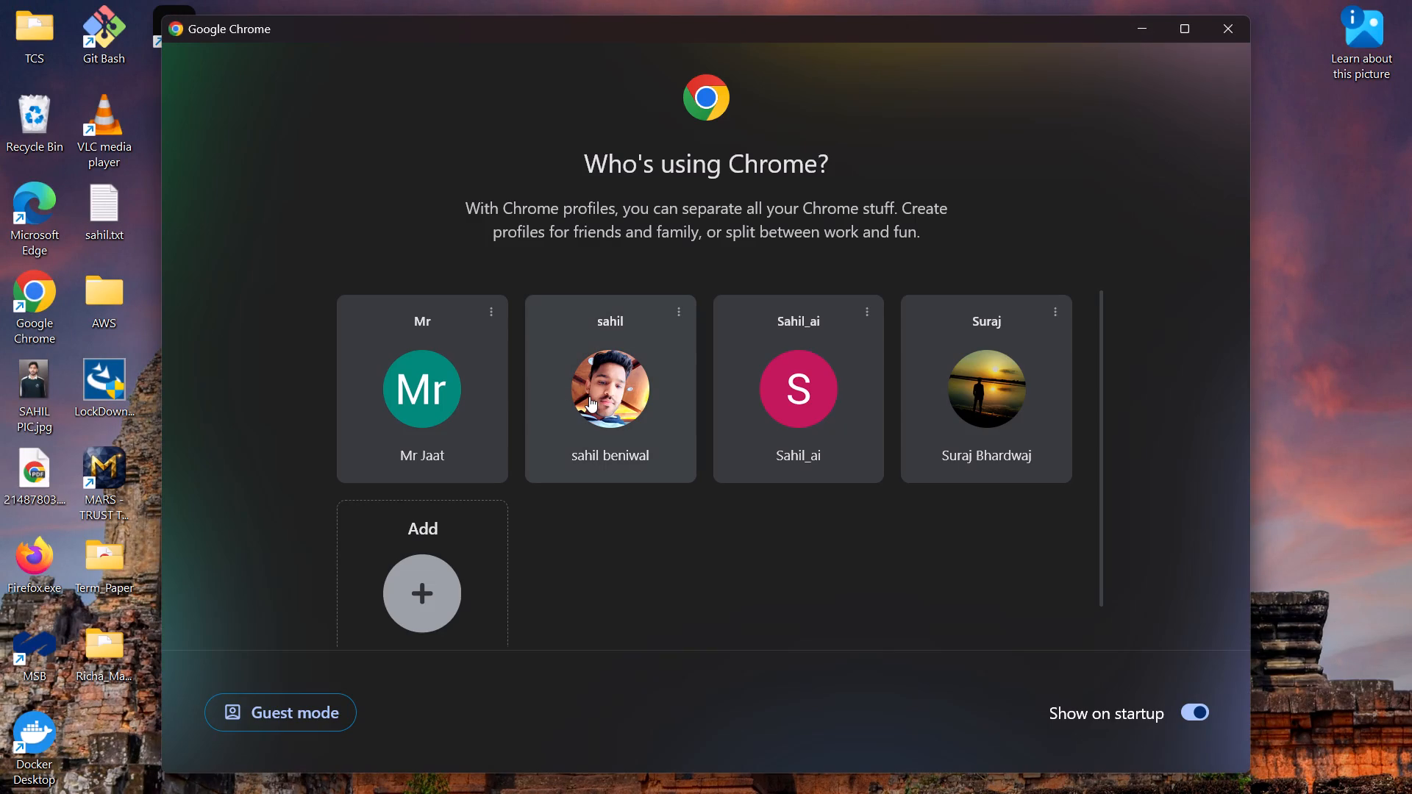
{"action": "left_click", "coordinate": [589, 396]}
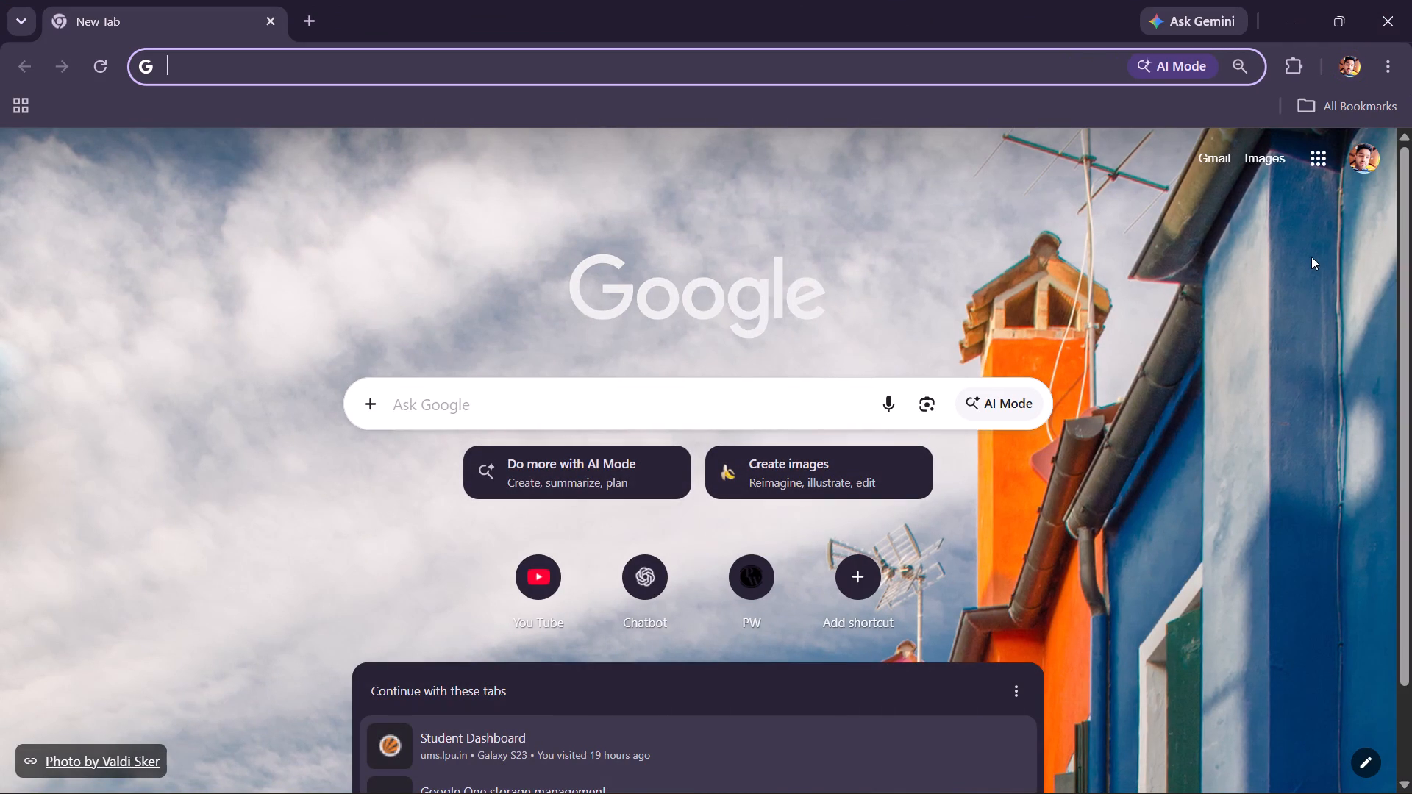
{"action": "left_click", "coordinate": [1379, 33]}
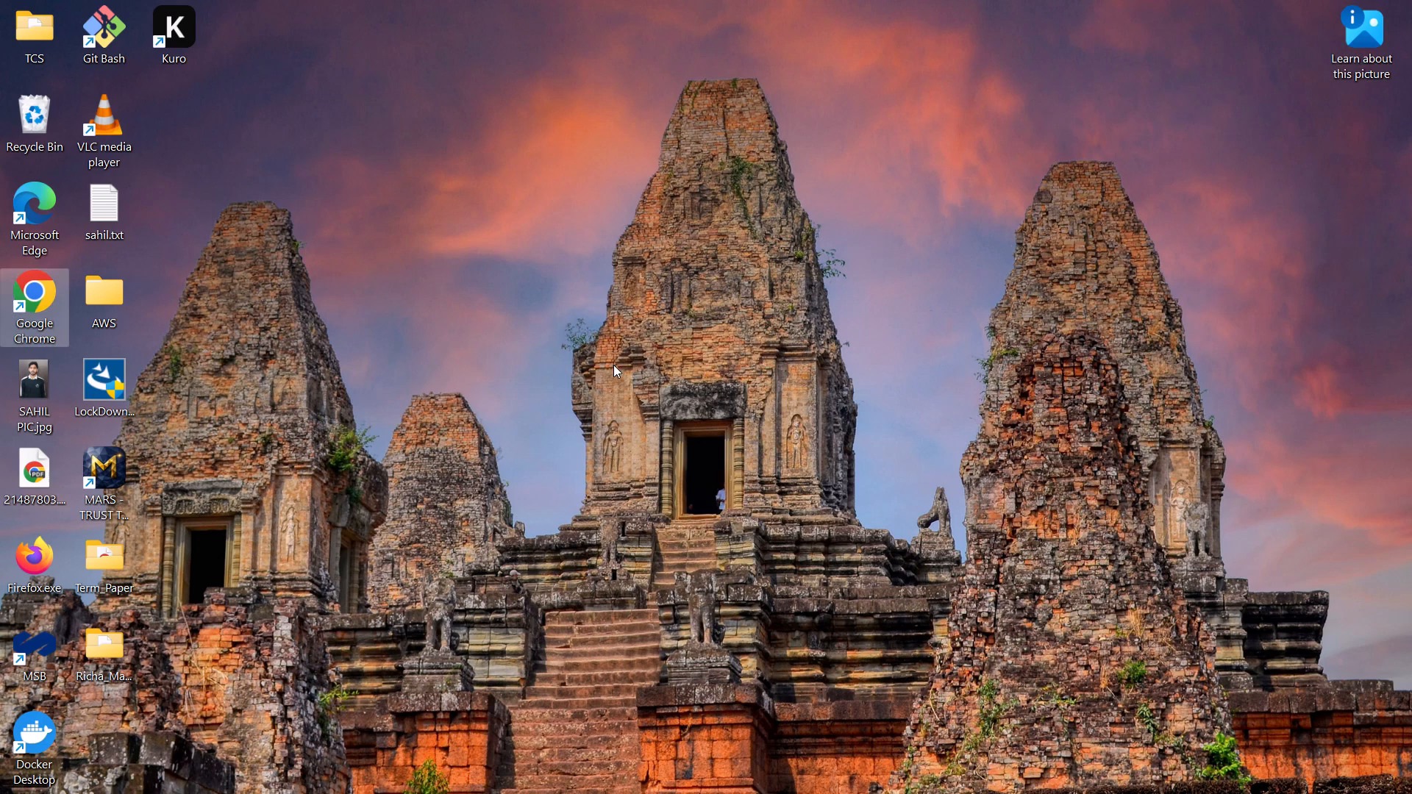
Switch to Microsoft Project with the Online-Examination-System.mpp schedule.
{"action": "key", "text": "alt+Tab"}
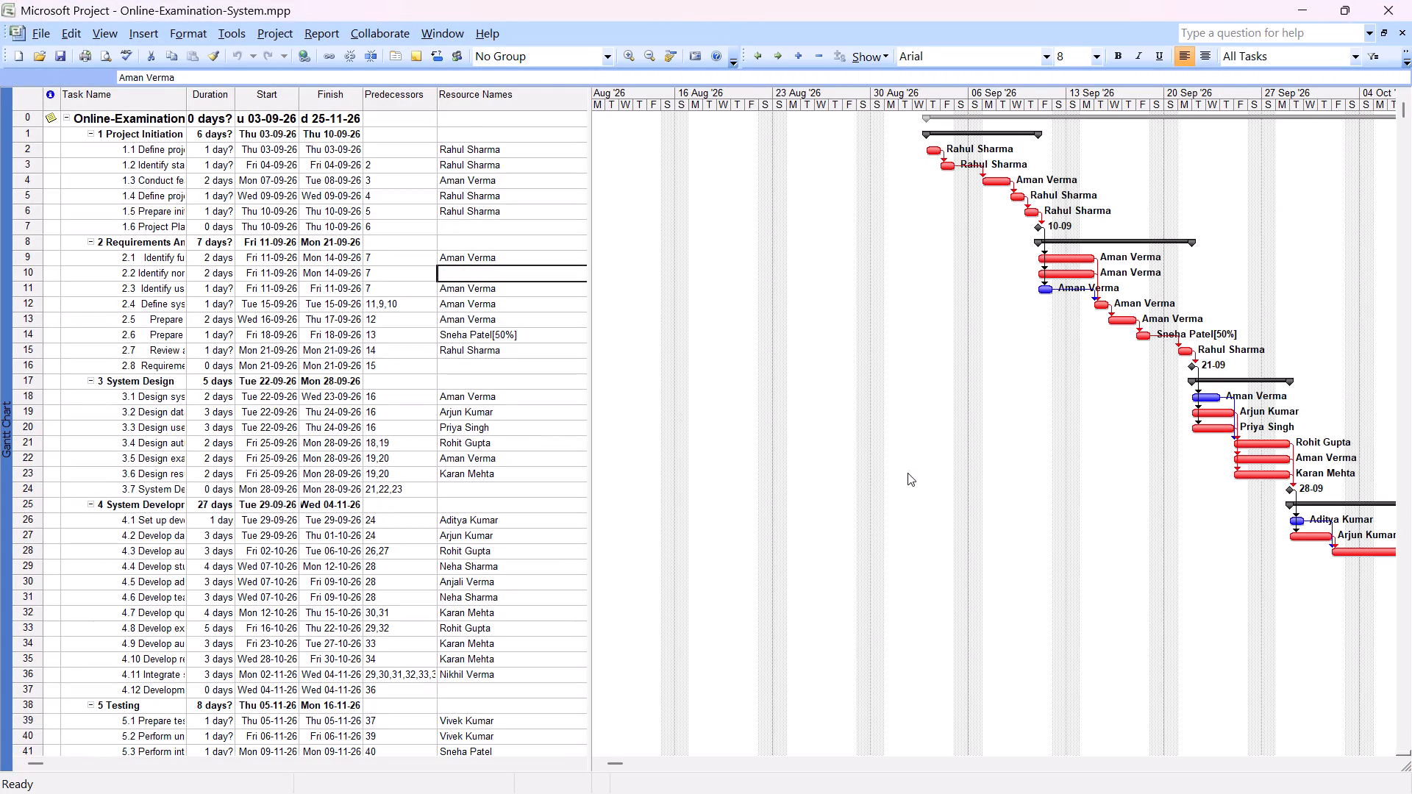
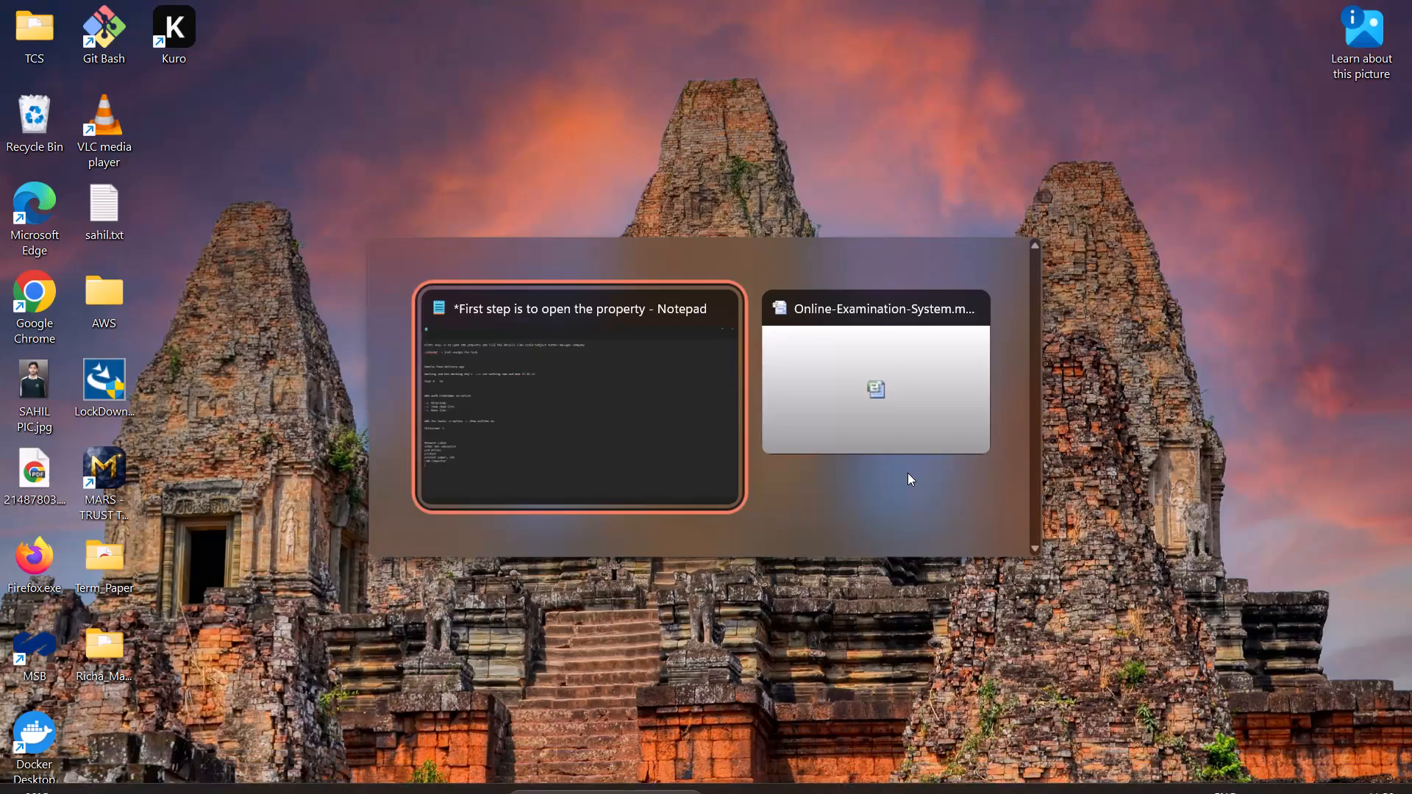
In Microsoft Project's Resource Sheet for the Online-Examination-System plan, set the maximum units of resource 10 to 200%.
{"action": "key", "text": "alt+Right"}
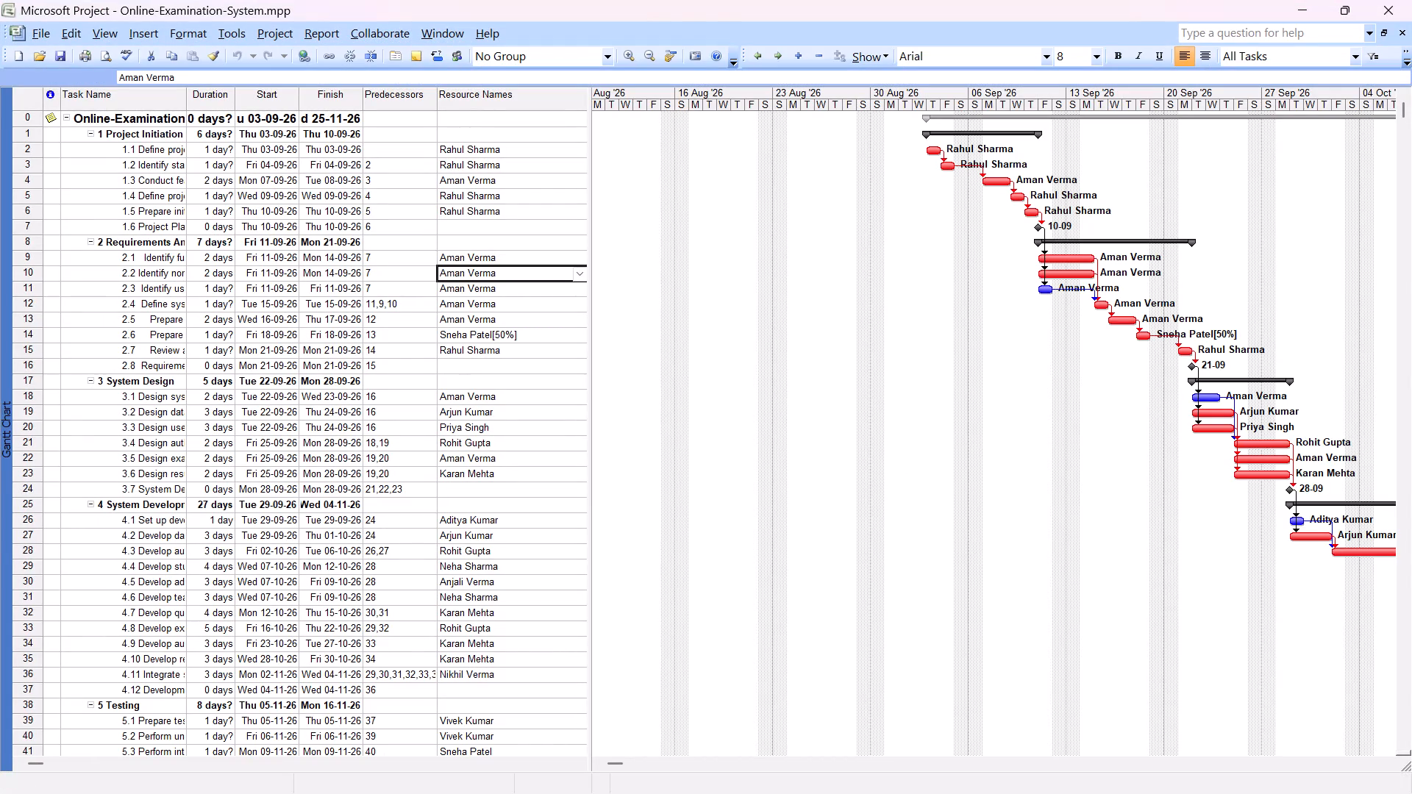
{"action": "left_click", "coordinate": [83, 37]}
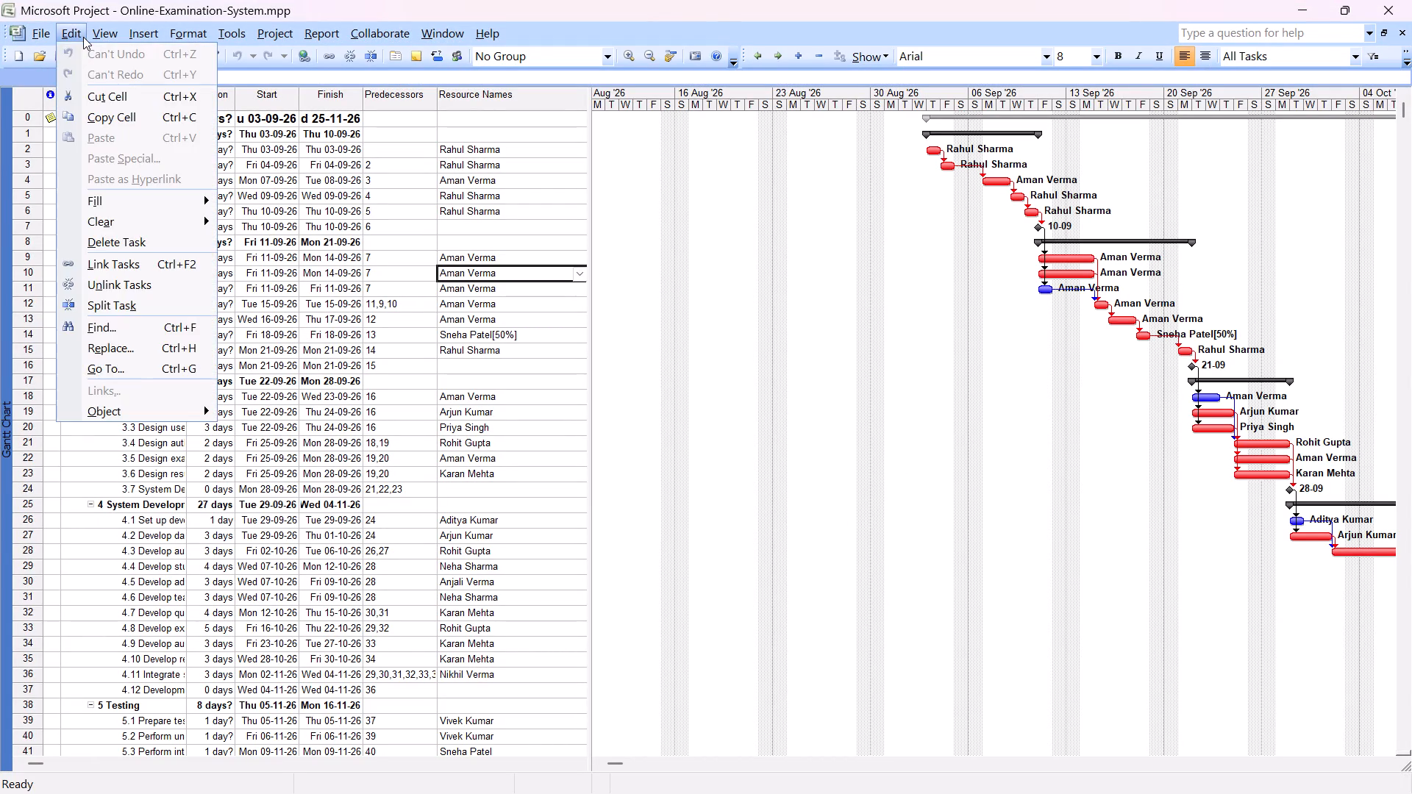
{"action": "left_click", "coordinate": [108, 29]}
{"action": "left_click", "coordinate": [105, 34]}
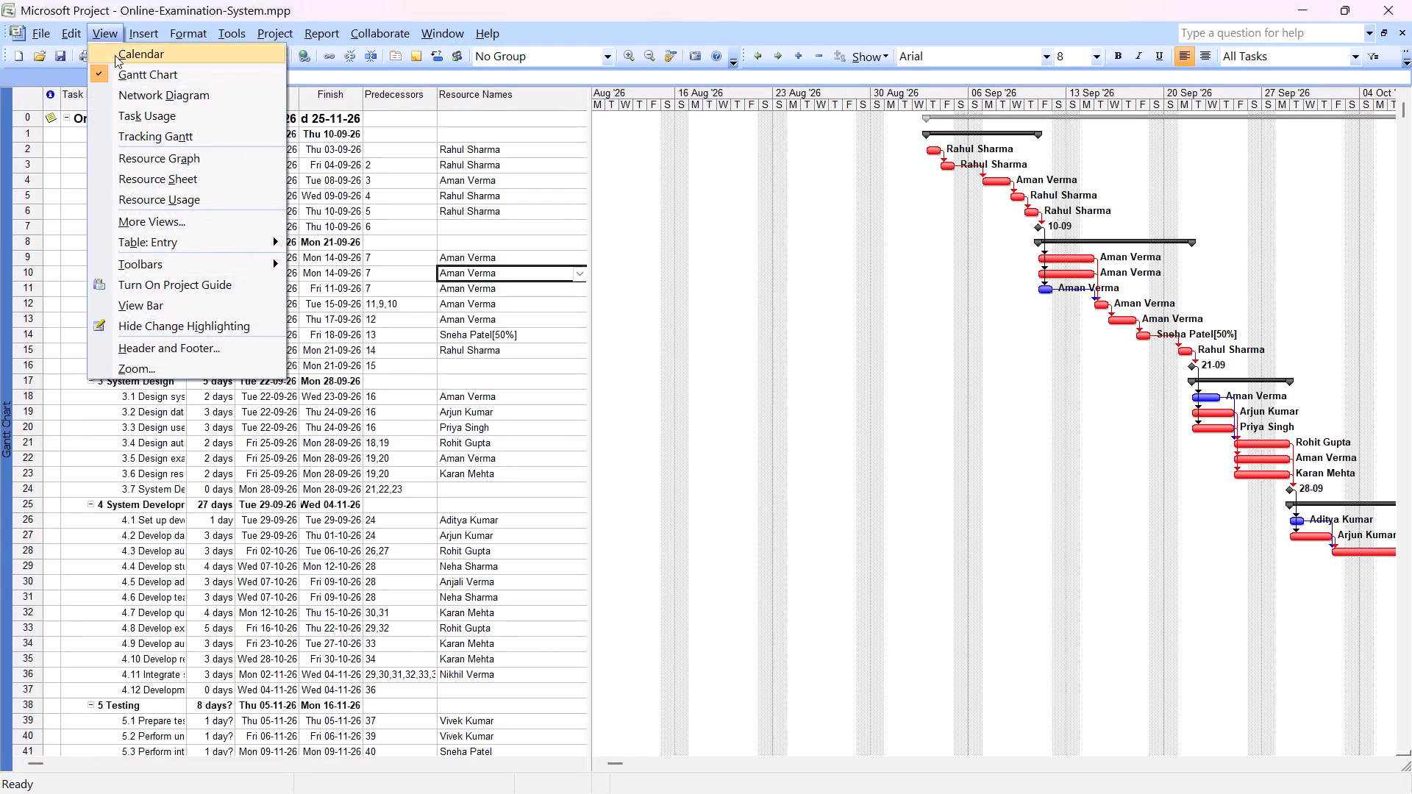
{"action": "left_click", "coordinate": [154, 169]}
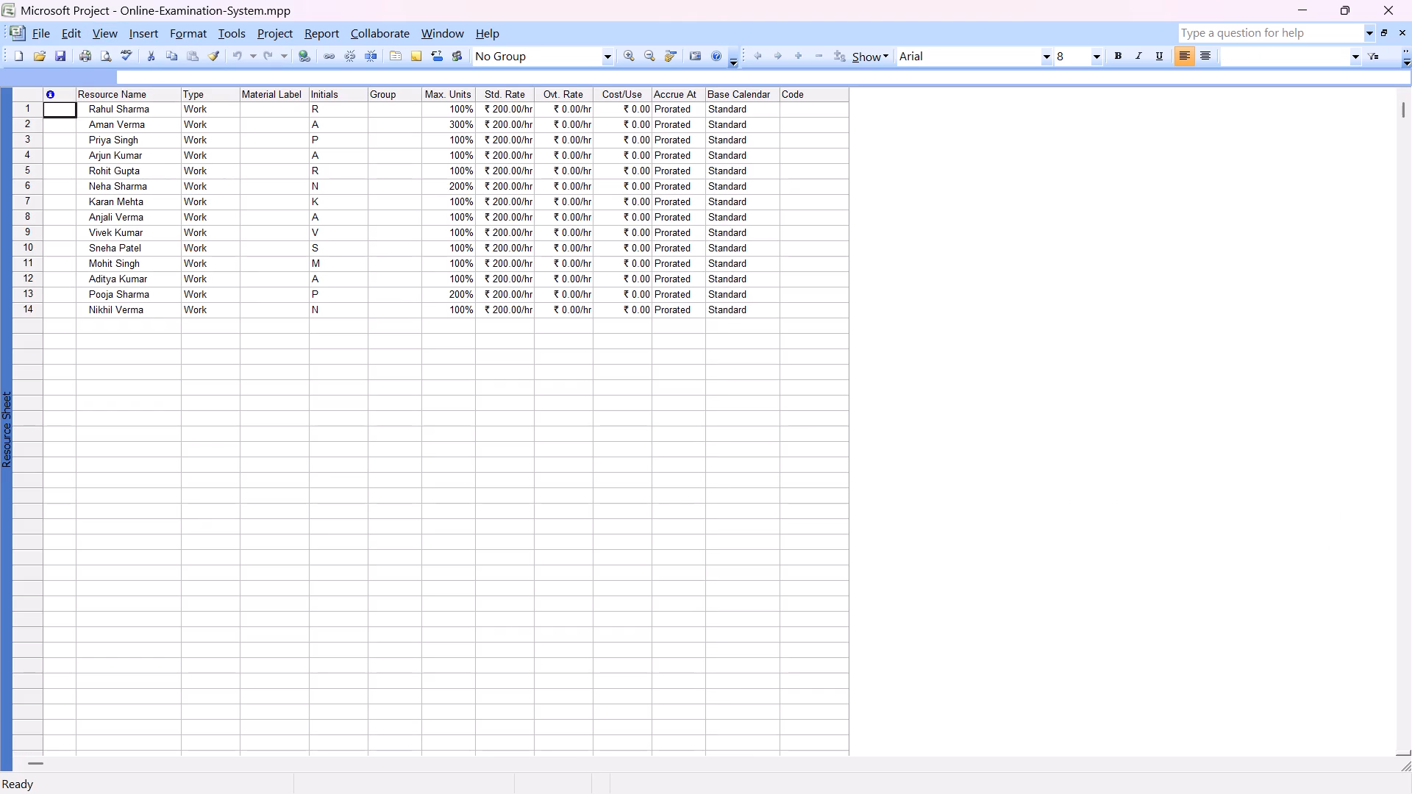
{"action": "left_click", "coordinate": [457, 249]}
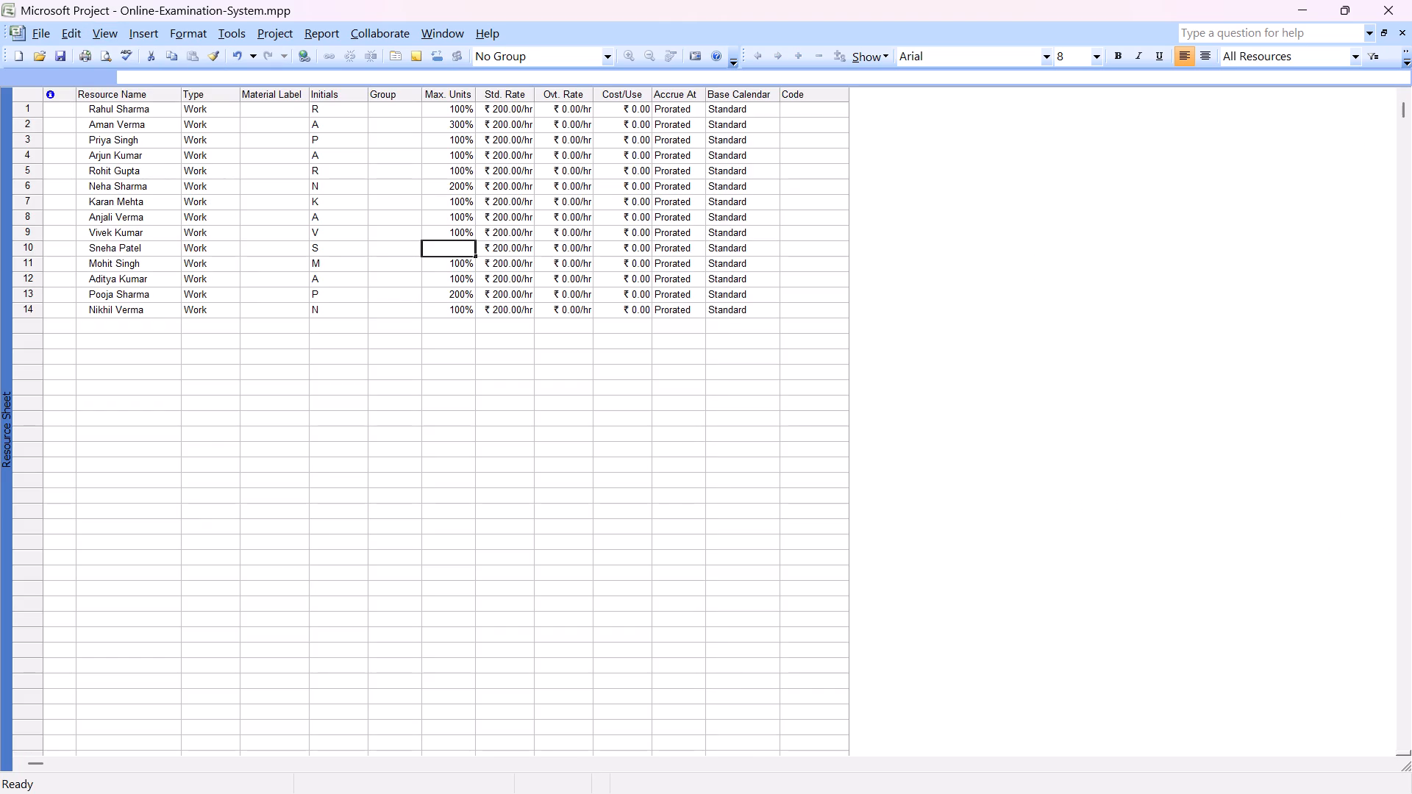
{"action": "left_click", "coordinate": [466, 244]}
{"action": "left_click", "coordinate": [466, 244]}
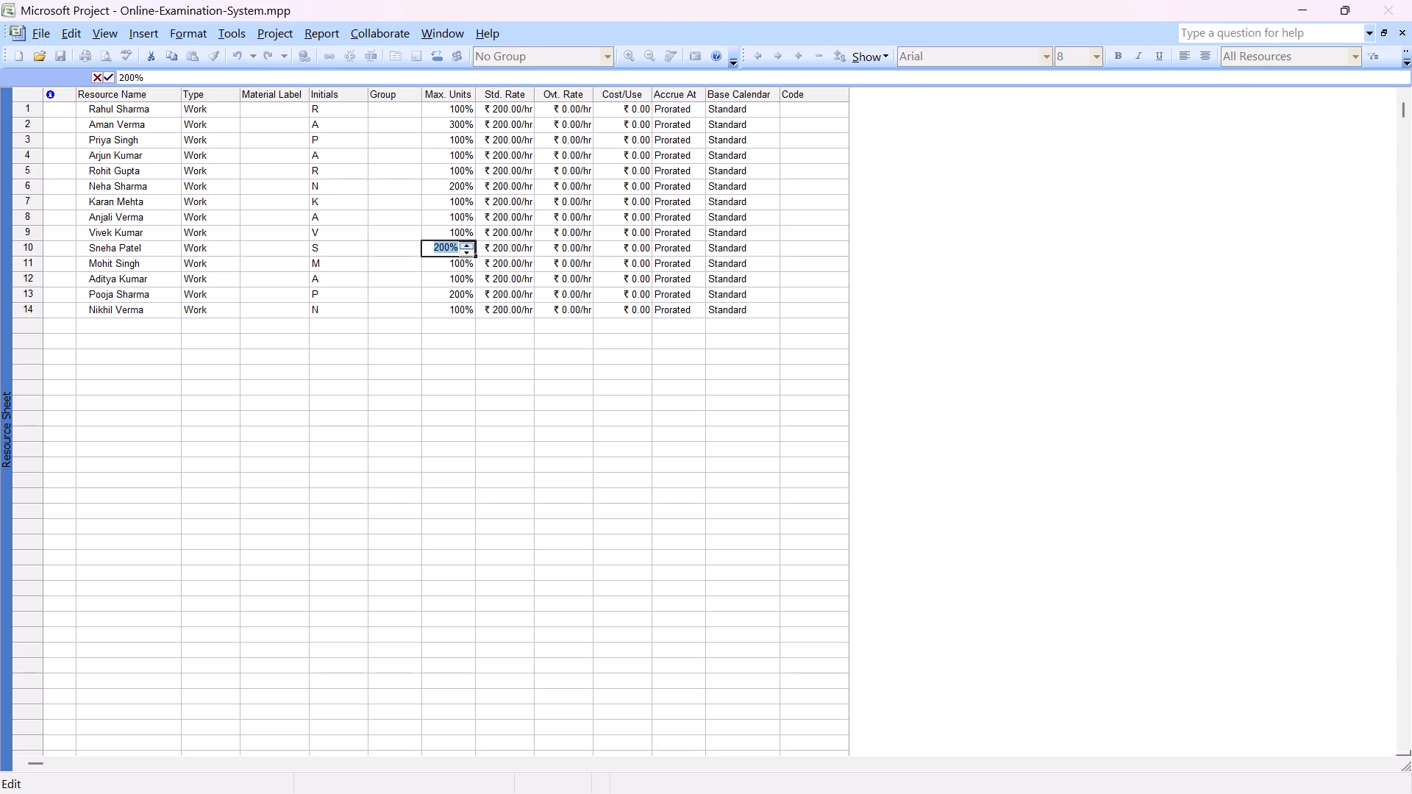
{"action": "left_click", "coordinate": [469, 482]}
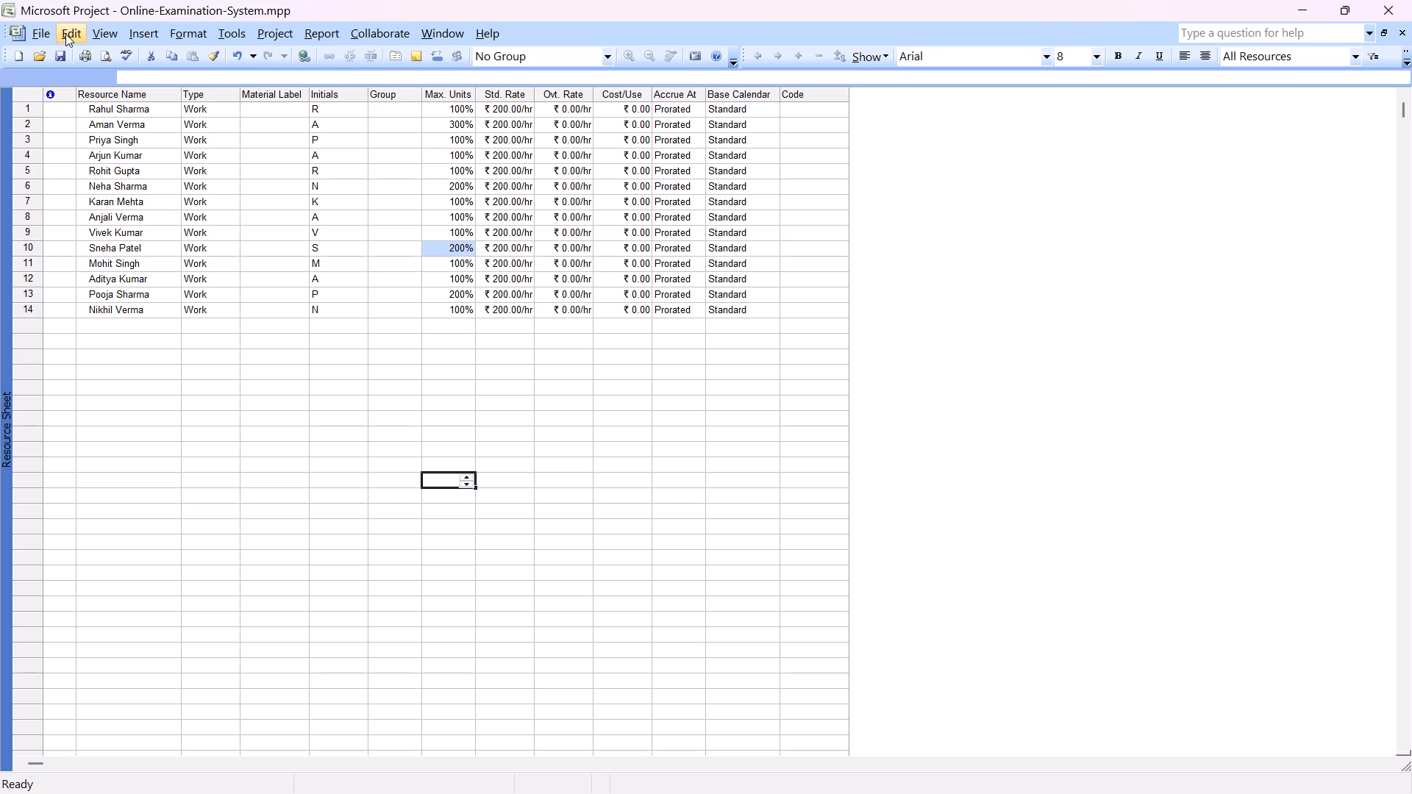
Return to the Gantt Chart view of the project.
{"action": "left_click", "coordinate": [104, 30]}
{"action": "left_click", "coordinate": [127, 78]}
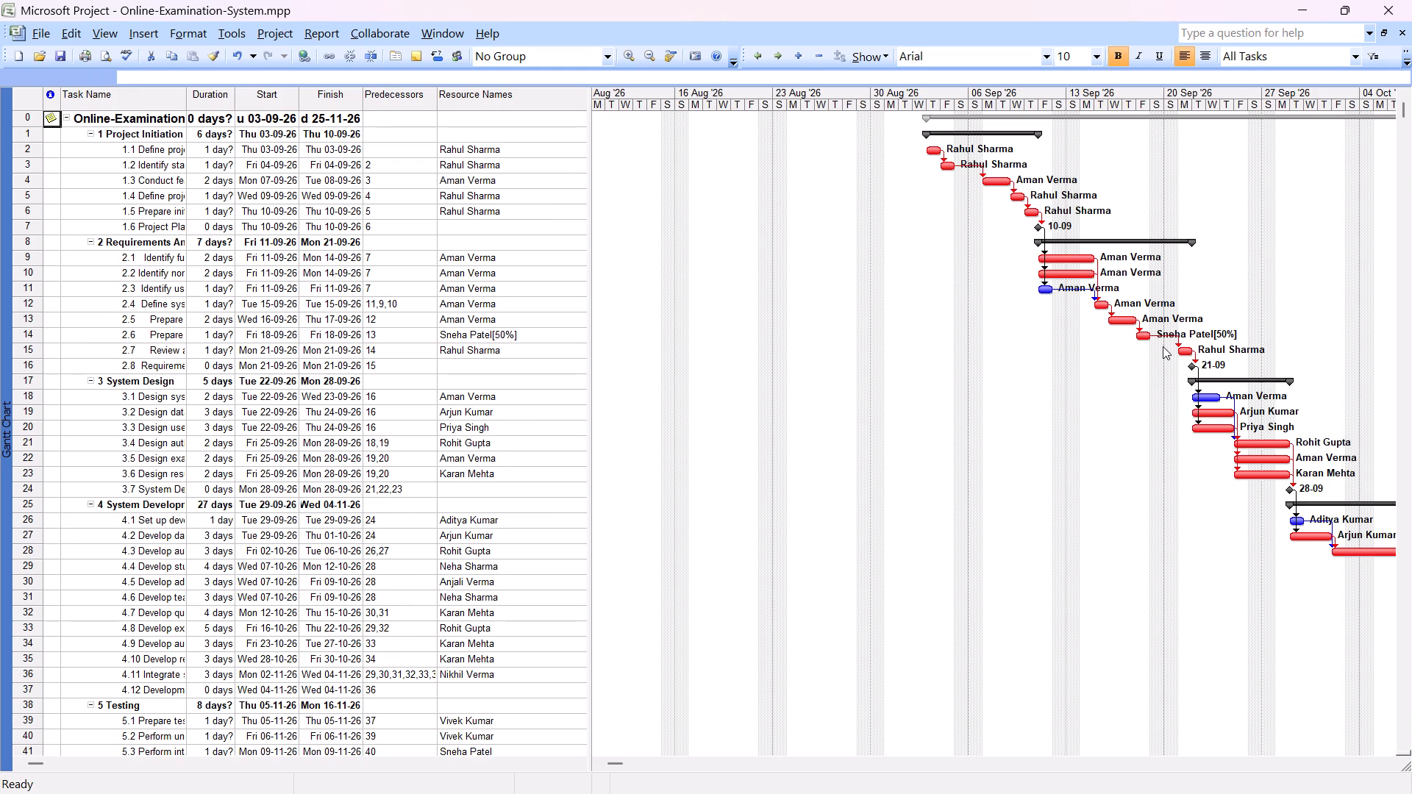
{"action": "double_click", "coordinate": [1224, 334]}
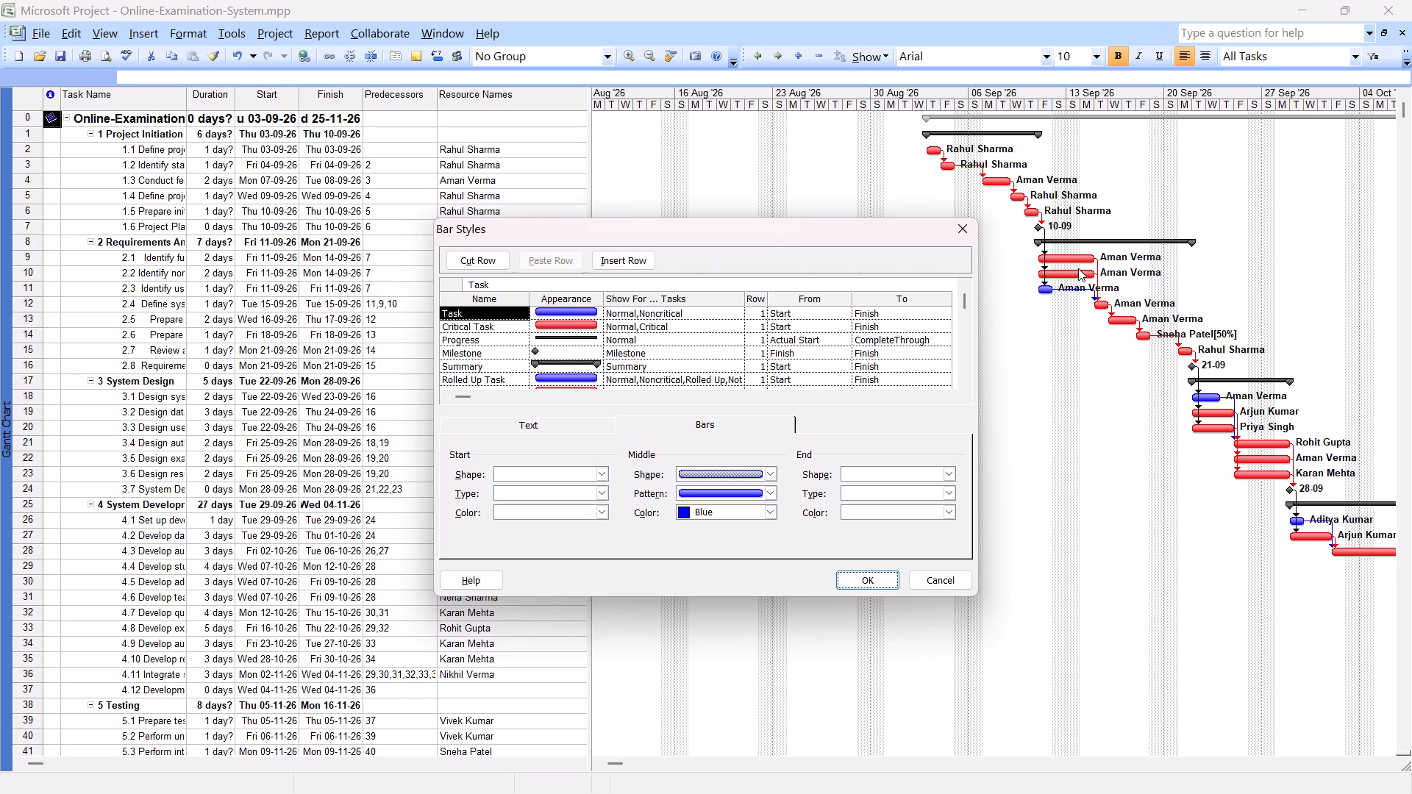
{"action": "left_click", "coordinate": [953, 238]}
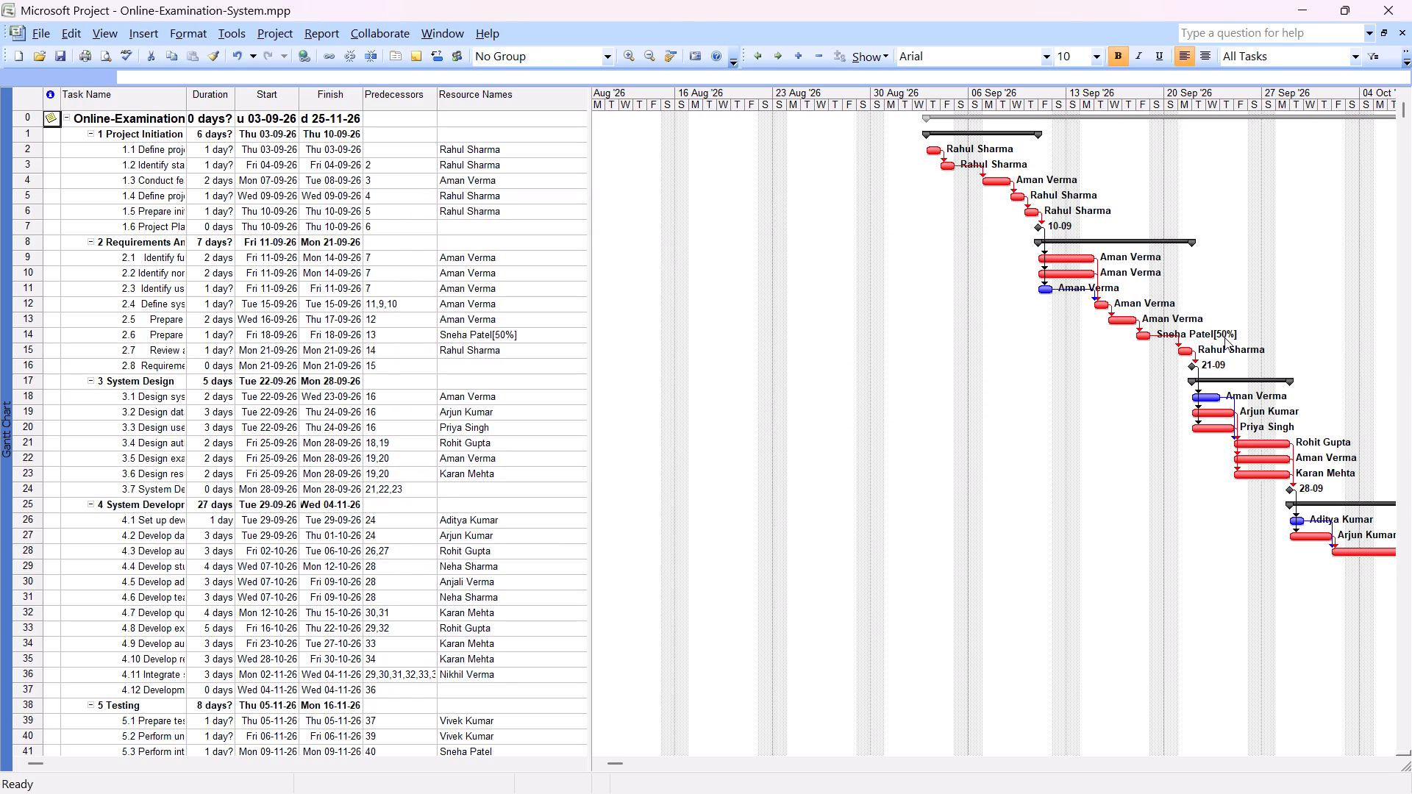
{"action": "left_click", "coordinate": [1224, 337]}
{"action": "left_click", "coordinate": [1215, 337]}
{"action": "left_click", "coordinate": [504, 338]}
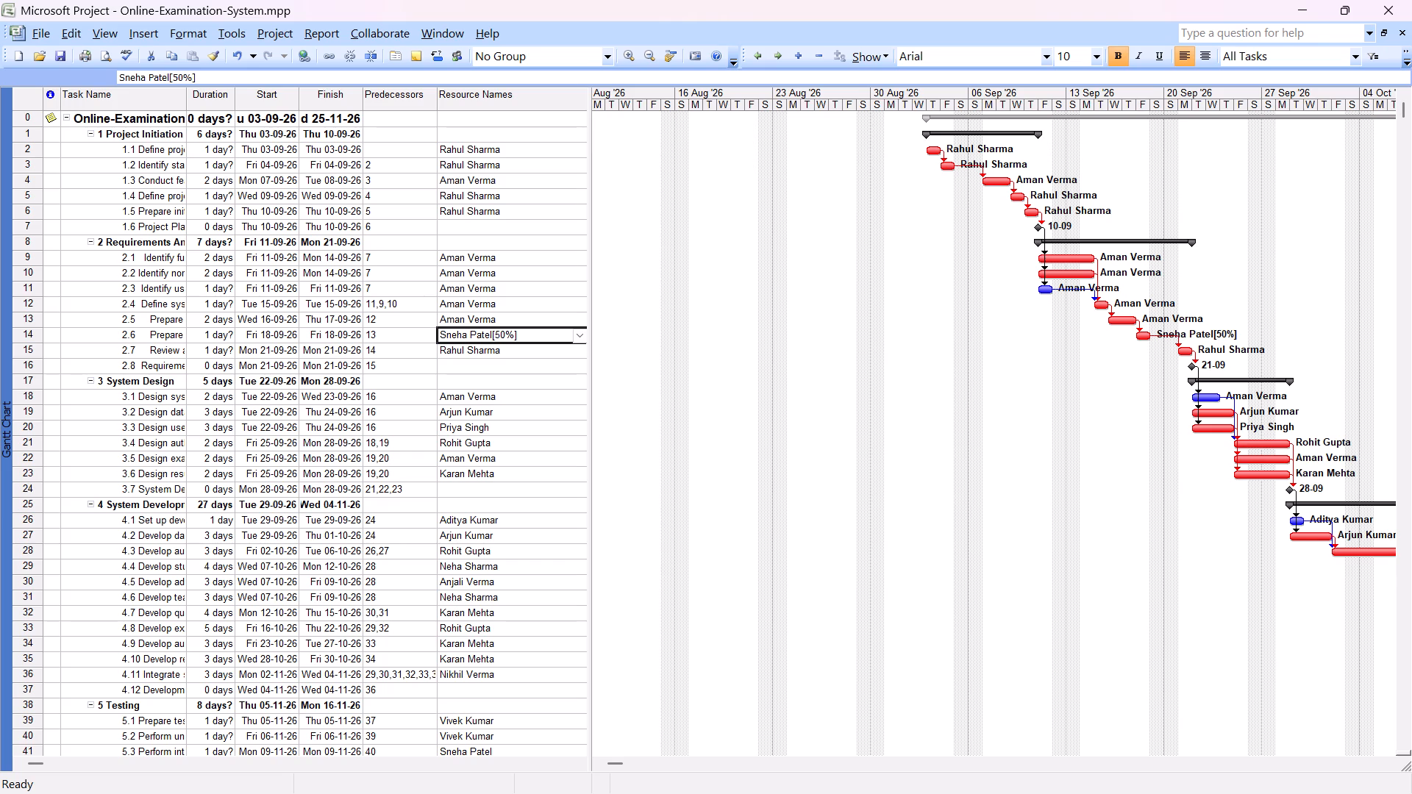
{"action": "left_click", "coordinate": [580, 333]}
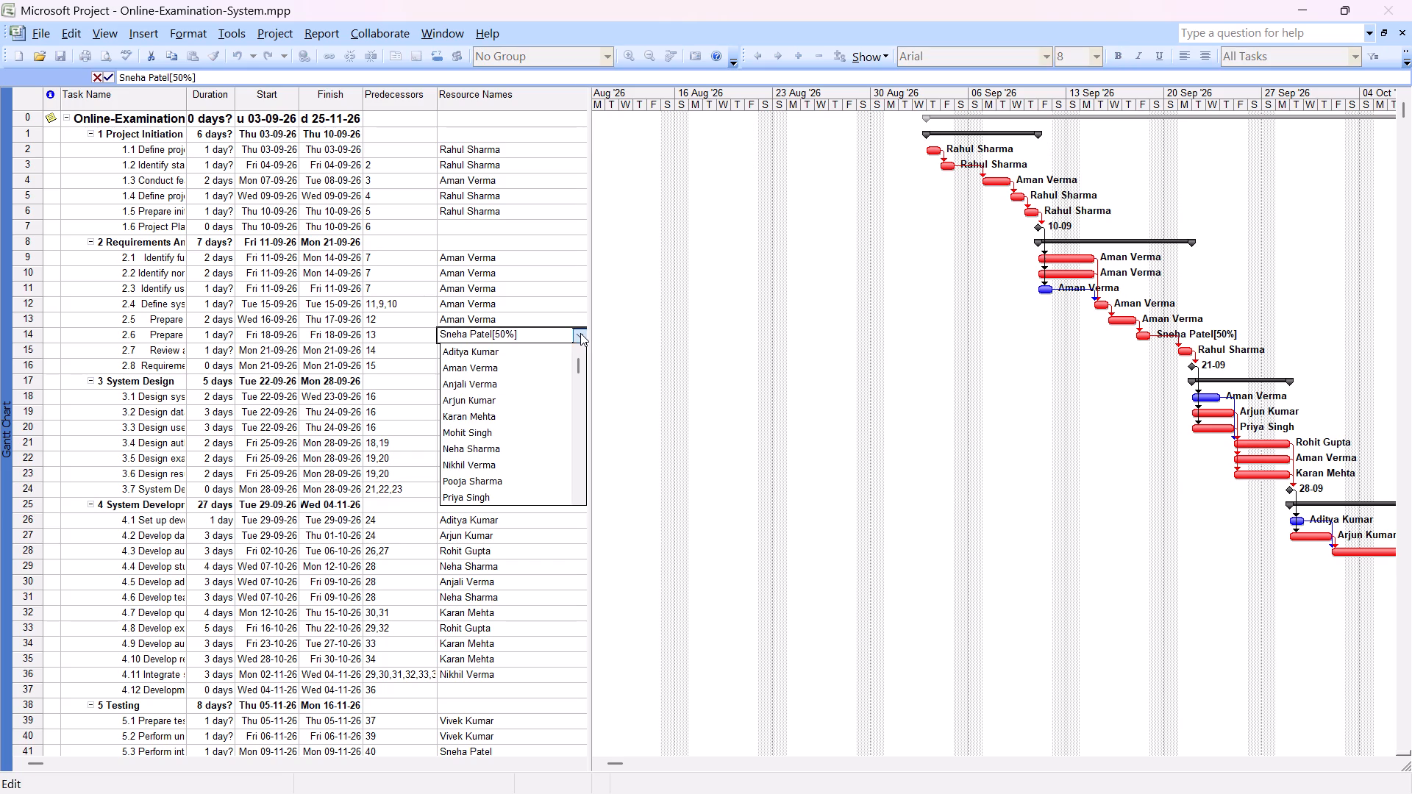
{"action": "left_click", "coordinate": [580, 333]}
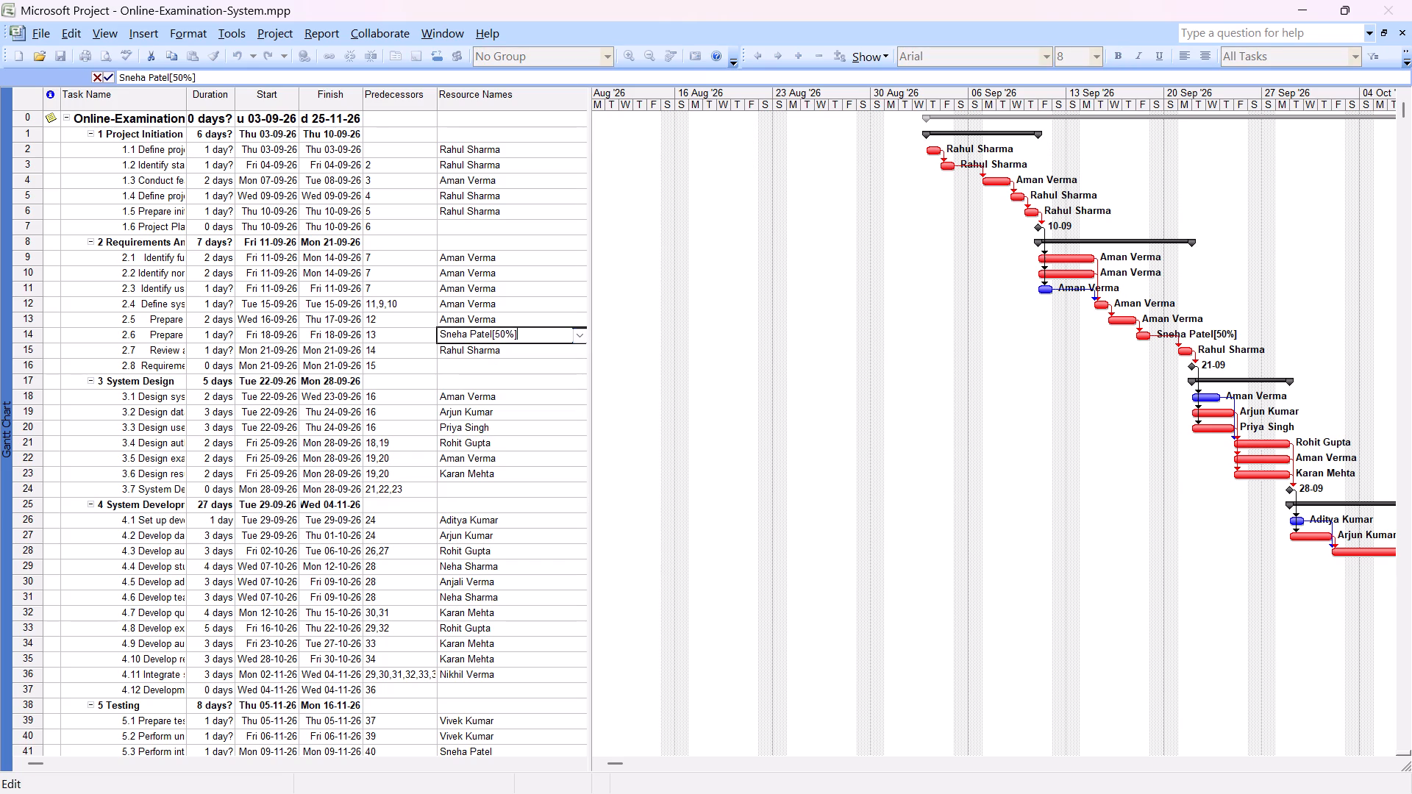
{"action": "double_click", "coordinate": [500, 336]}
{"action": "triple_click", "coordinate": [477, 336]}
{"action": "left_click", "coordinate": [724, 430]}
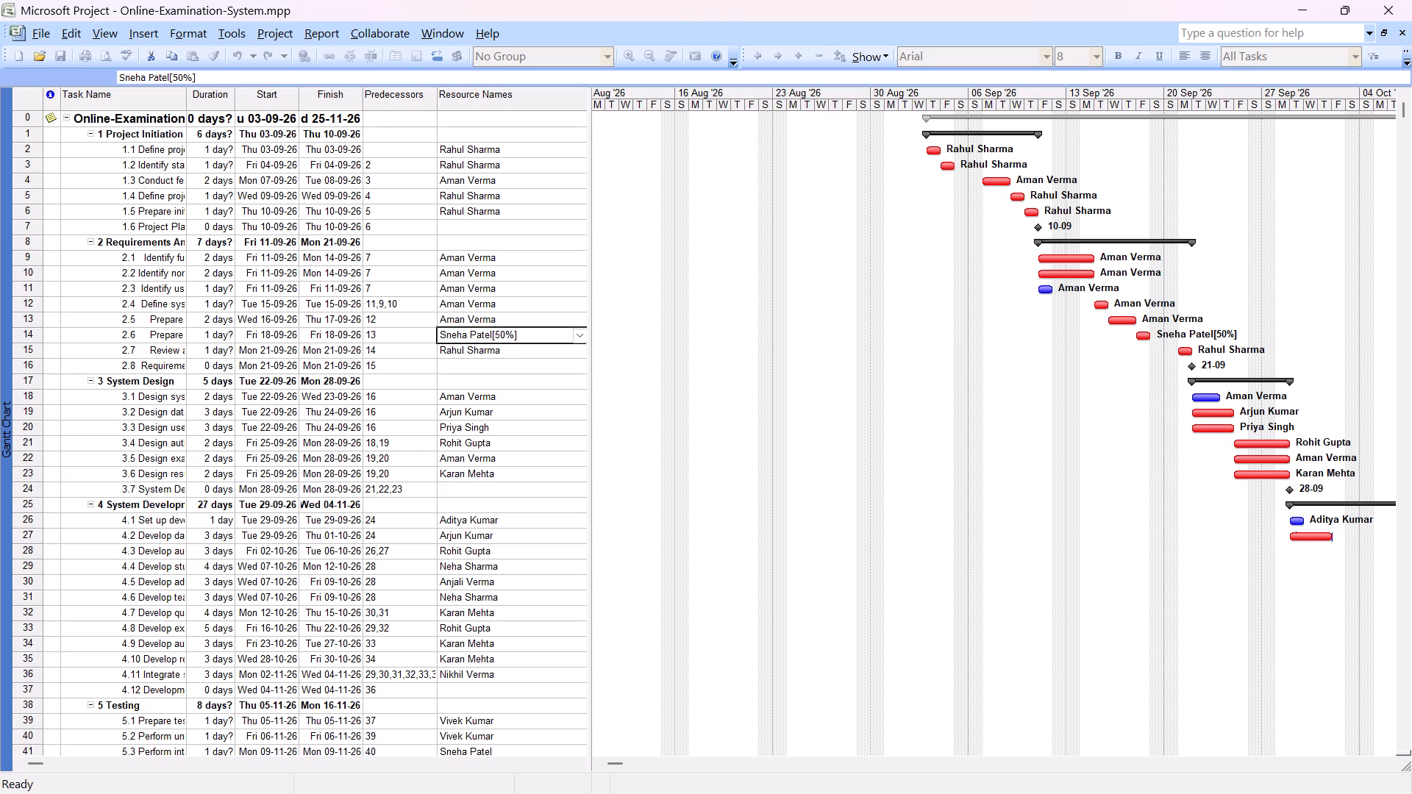
In the task information for task 14, Prepare README file, set the assigned resource's units to 100%.
{"action": "double_click", "coordinate": [473, 336]}
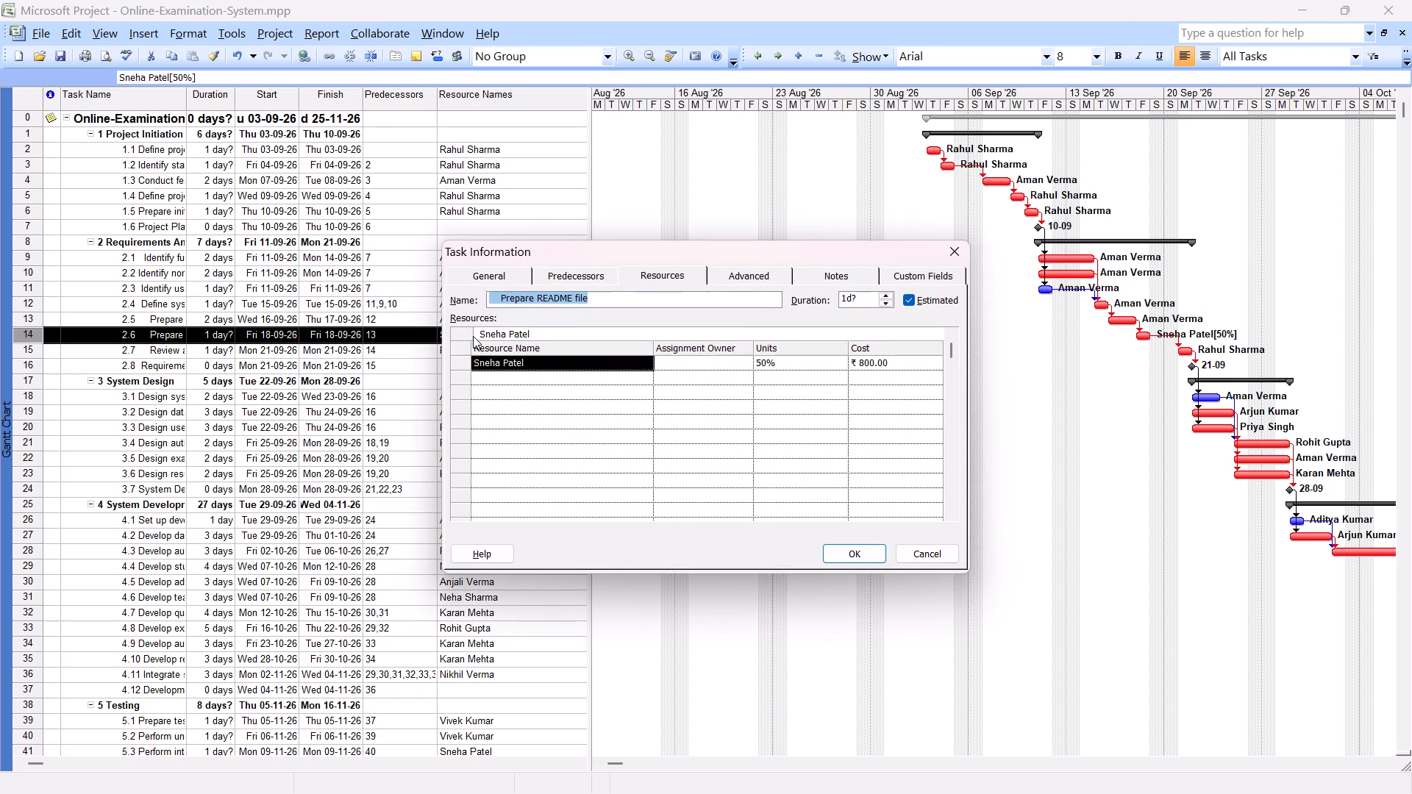
{"action": "left_click", "coordinate": [795, 361]}
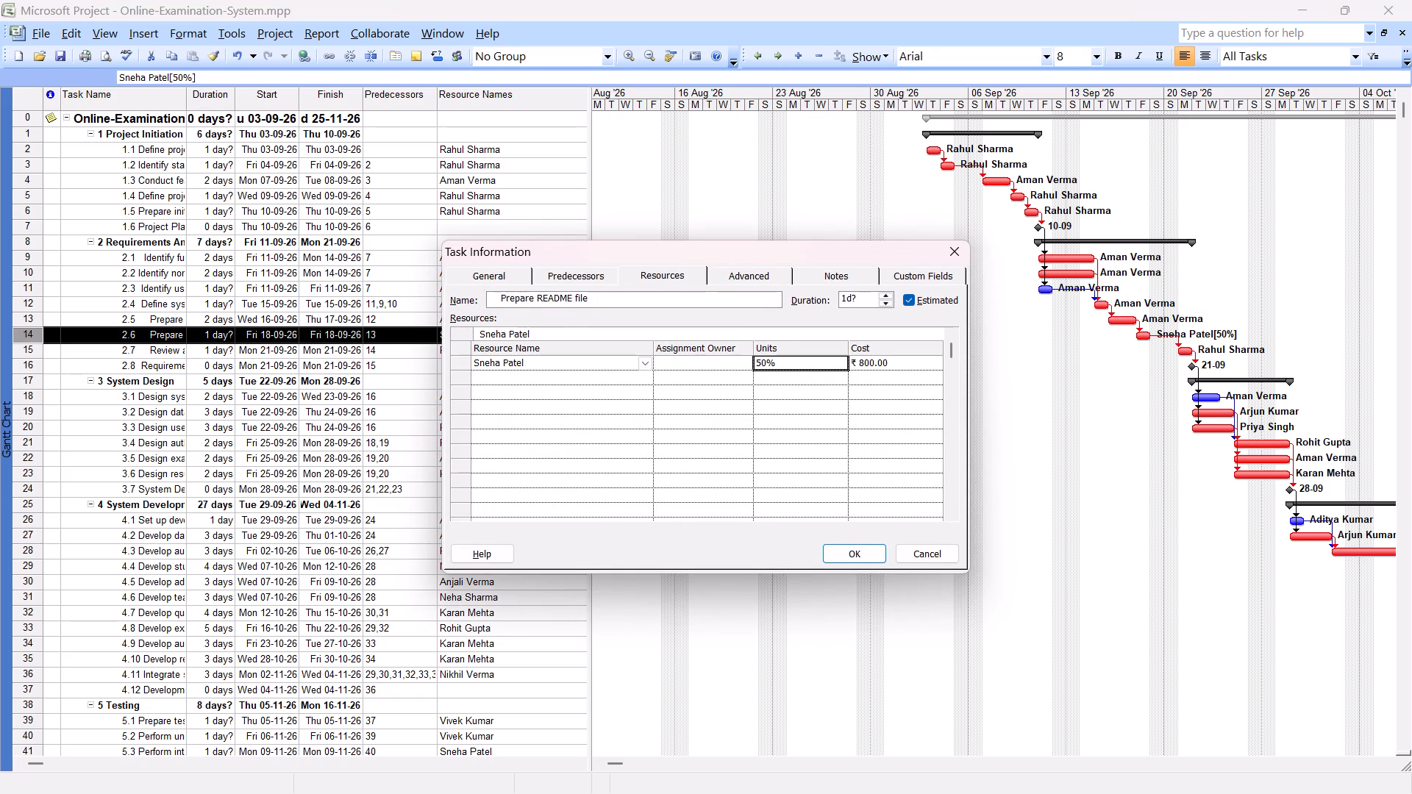
{"action": "left_click", "coordinate": [840, 360]}
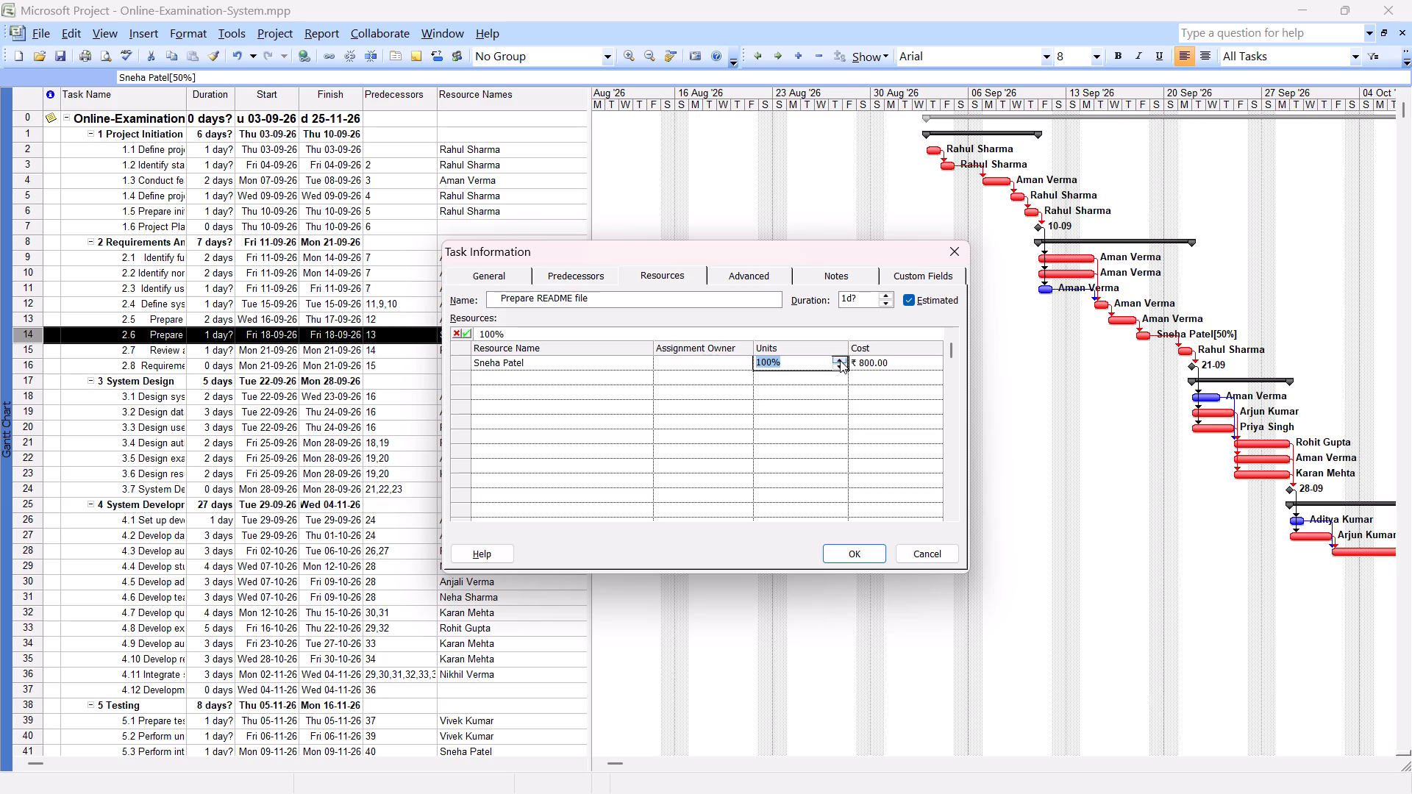
{"action": "left_click", "coordinate": [855, 552]}
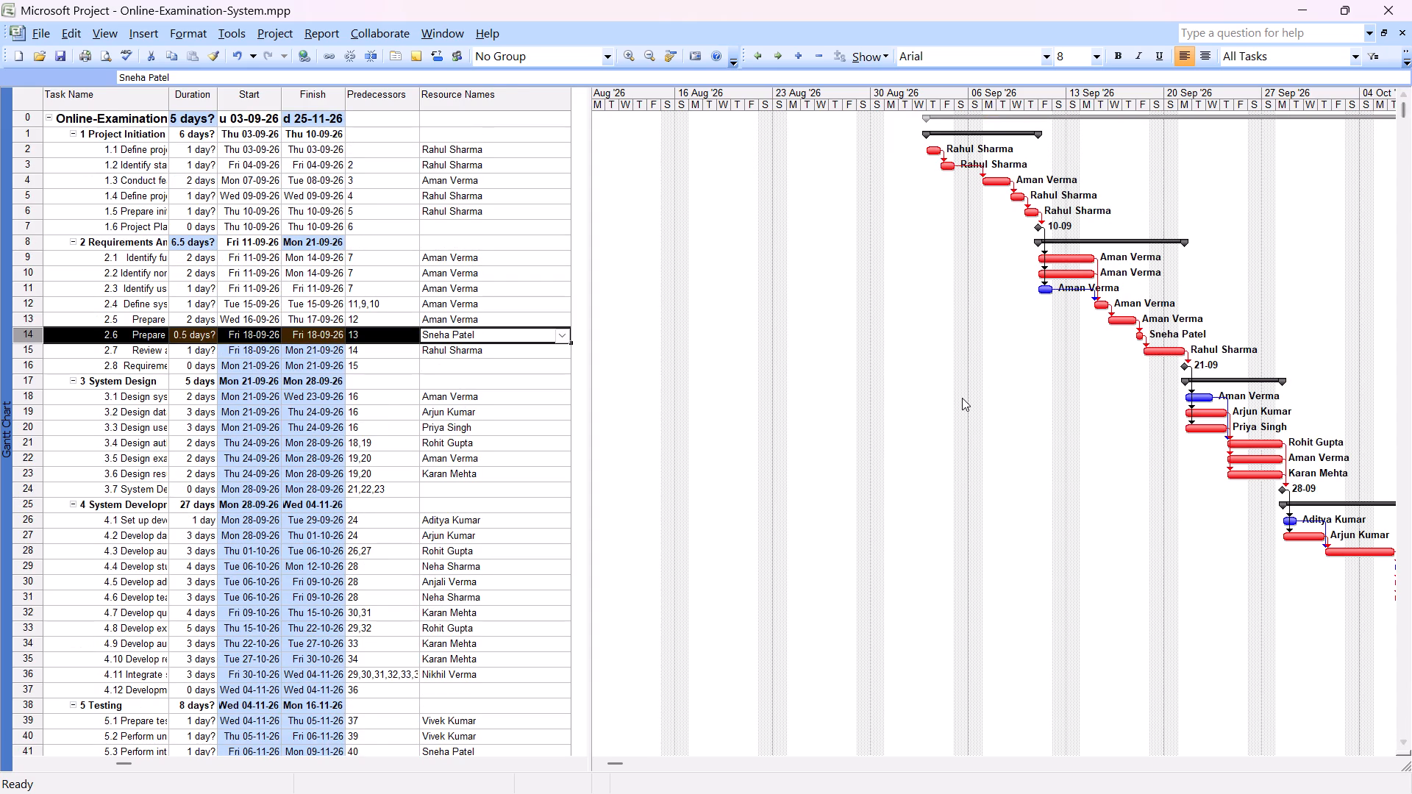
{"action": "left_click_drag", "start_coordinate": [962, 398], "coordinate": [794, 392]}
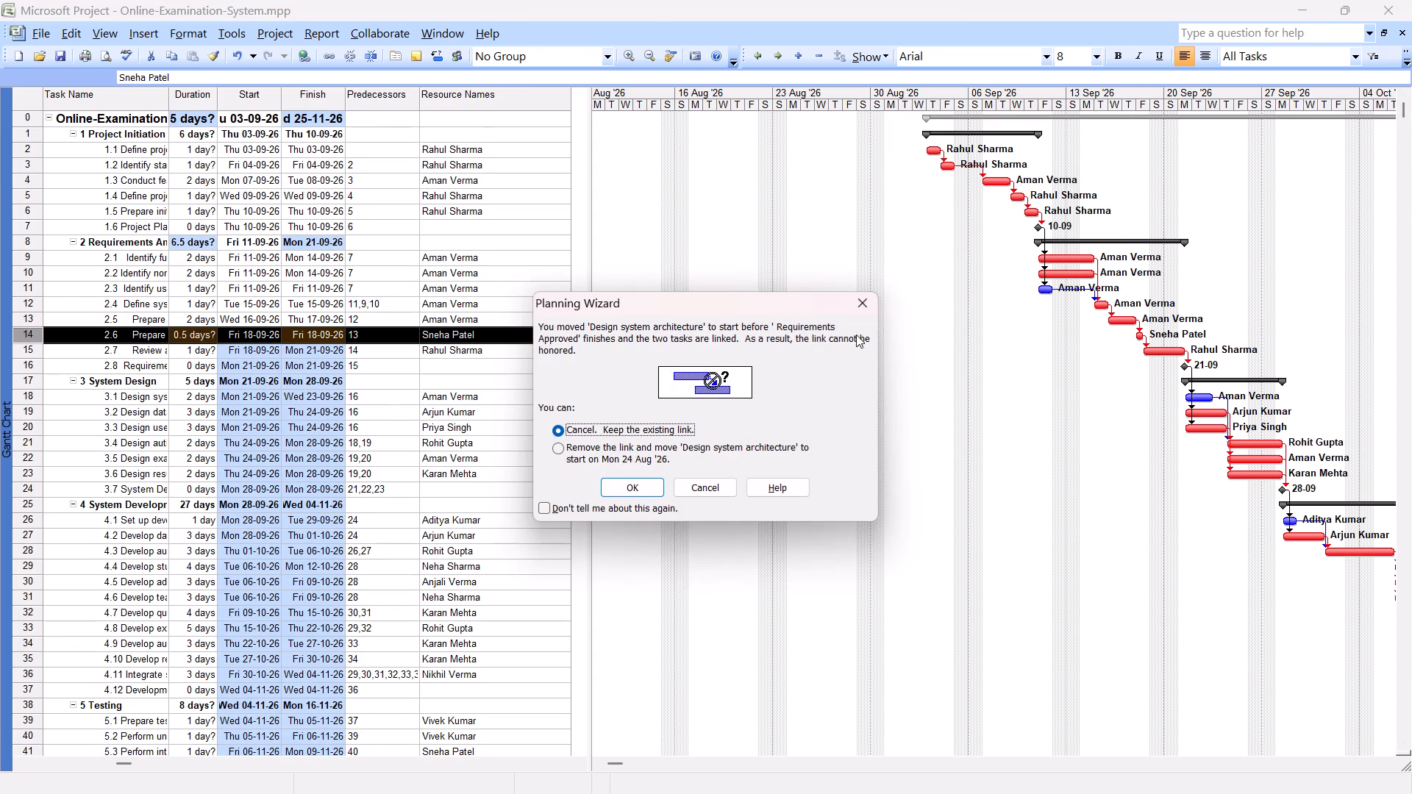
{"action": "left_click", "coordinate": [856, 298]}
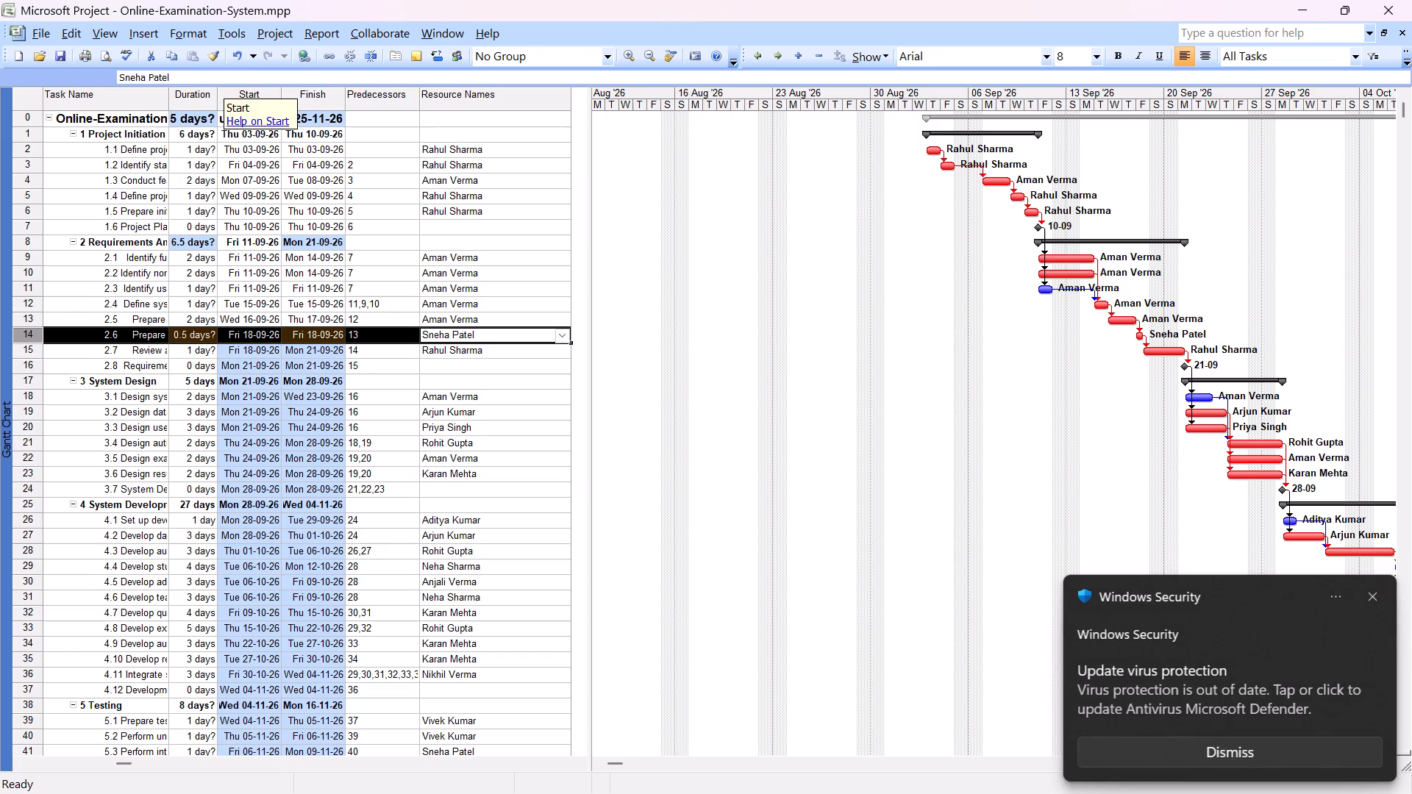
Widen the Duration column and fit the Start, Finish and Predecessors columns to their contents.
{"action": "left_click_drag", "start_coordinate": [215, 94], "coordinate": [244, 93]}
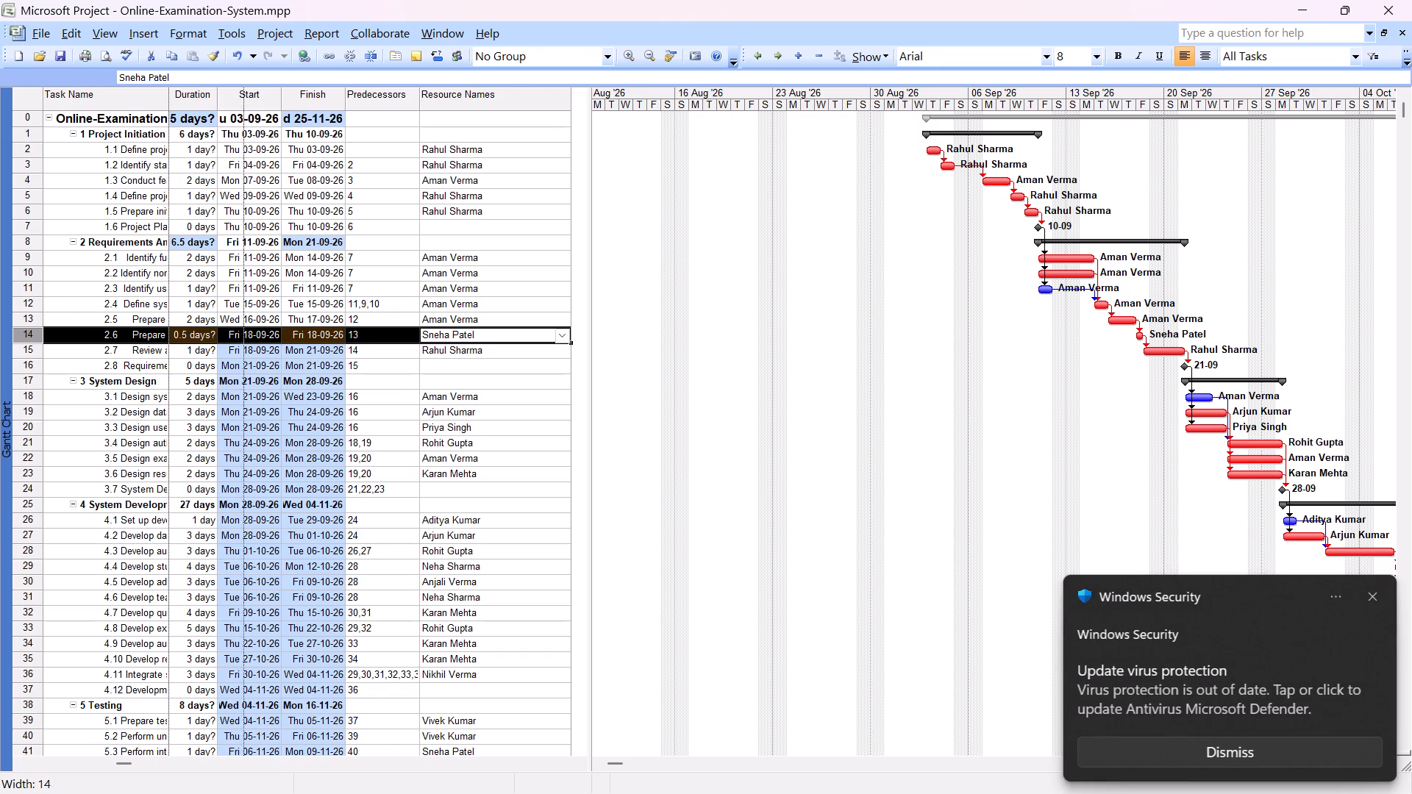
{"action": "left_click_drag", "start_coordinate": [244, 93], "coordinate": [254, 93]}
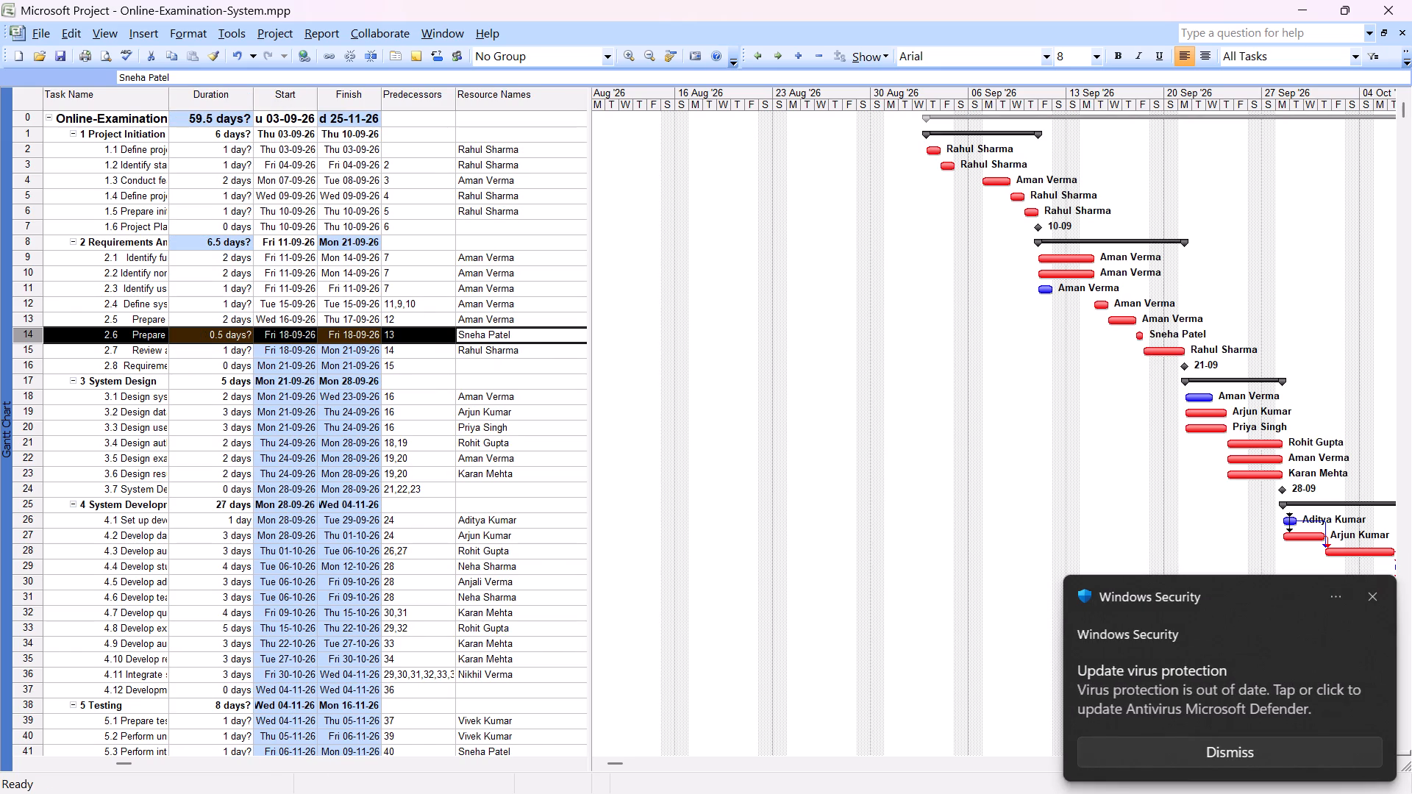
{"action": "left_click_drag", "start_coordinate": [315, 93], "coordinate": [395, 93]}
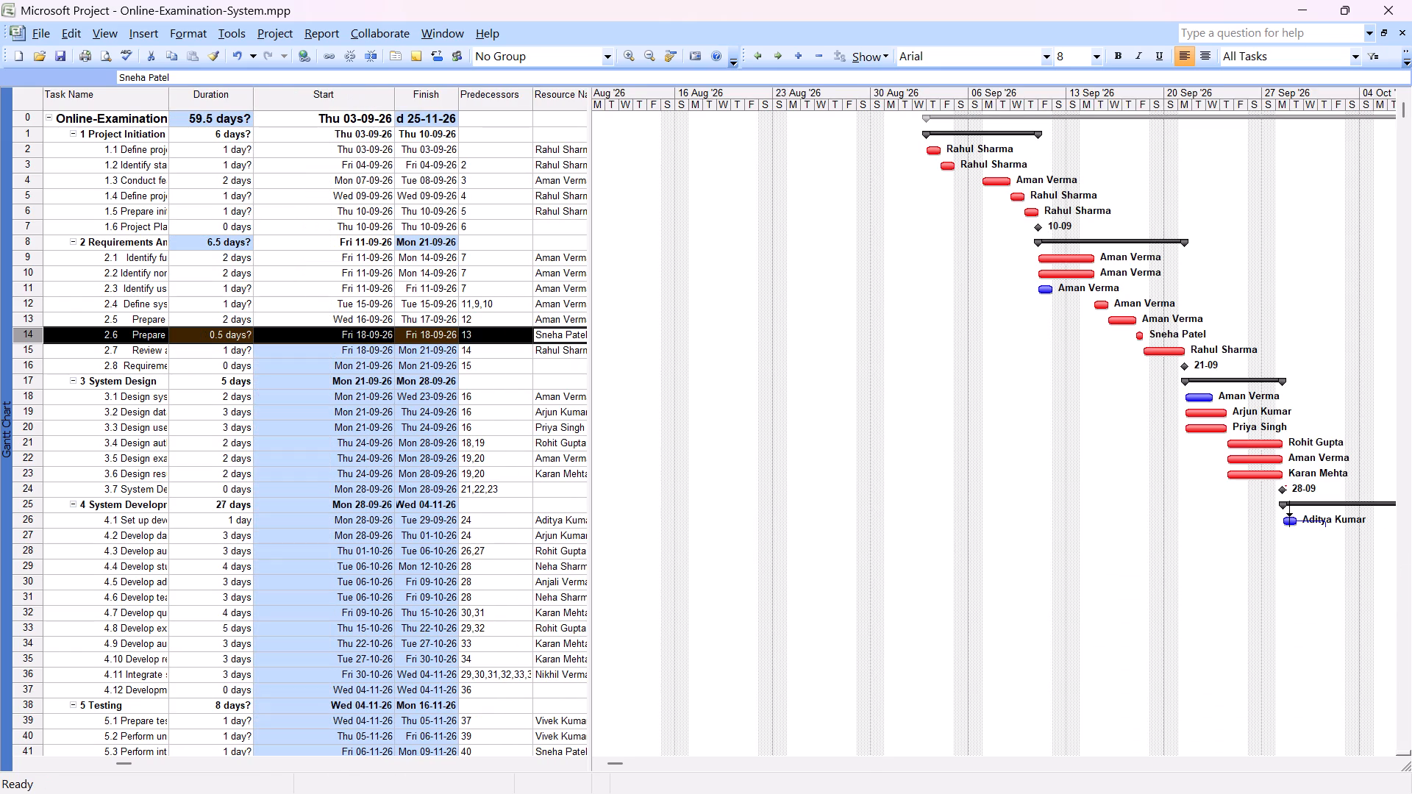
{"action": "double_click", "coordinate": [459, 99]}
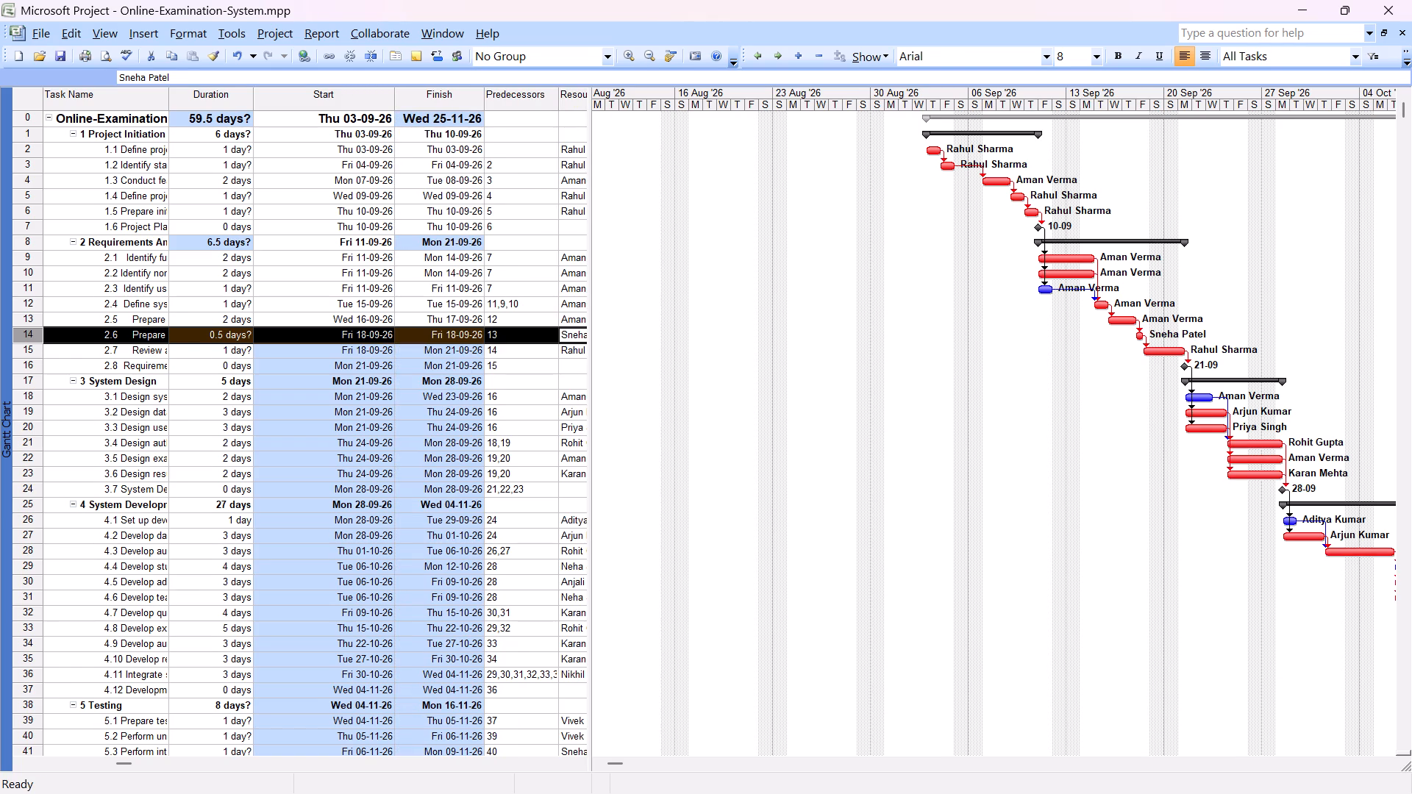
{"action": "double_click", "coordinate": [396, 95]}
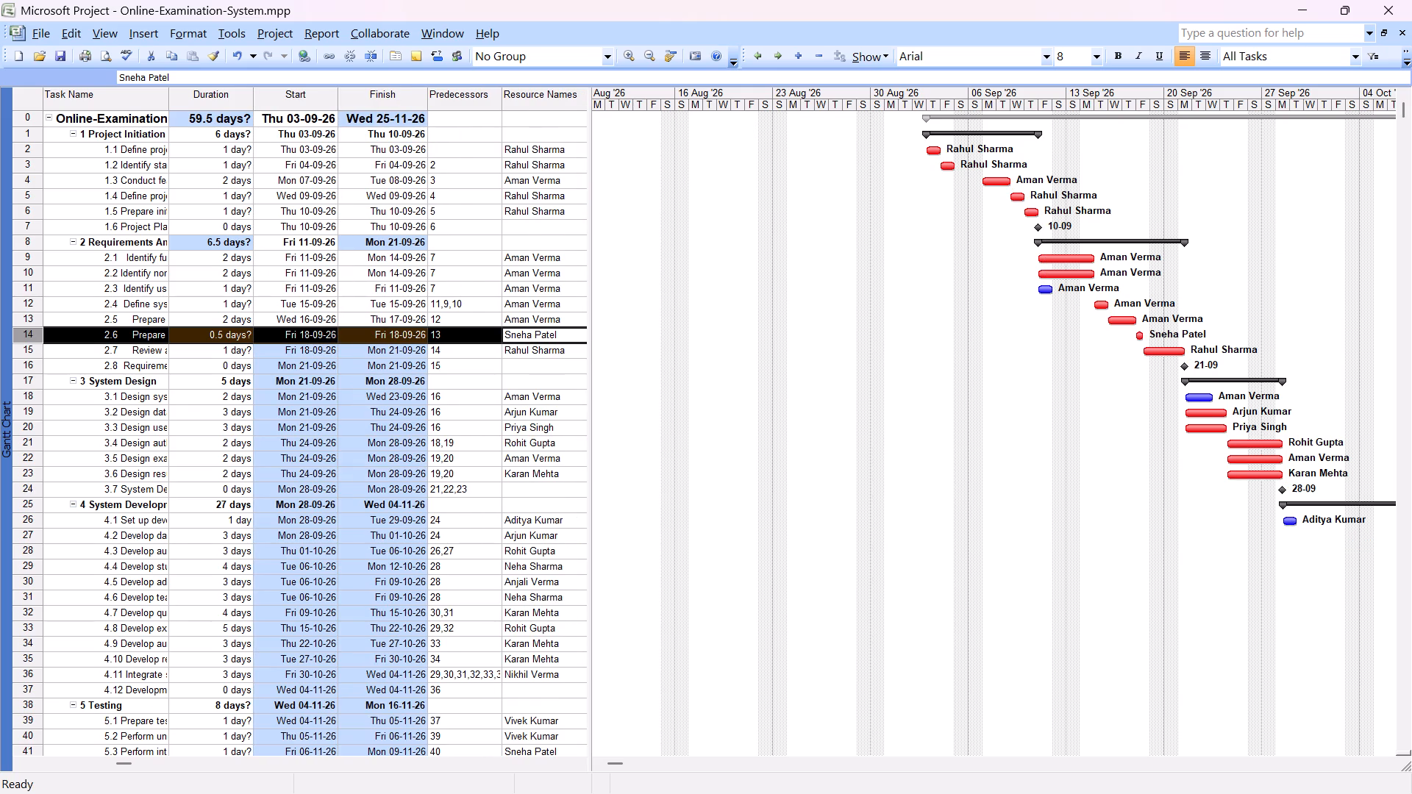
{"action": "double_click", "coordinate": [502, 100]}
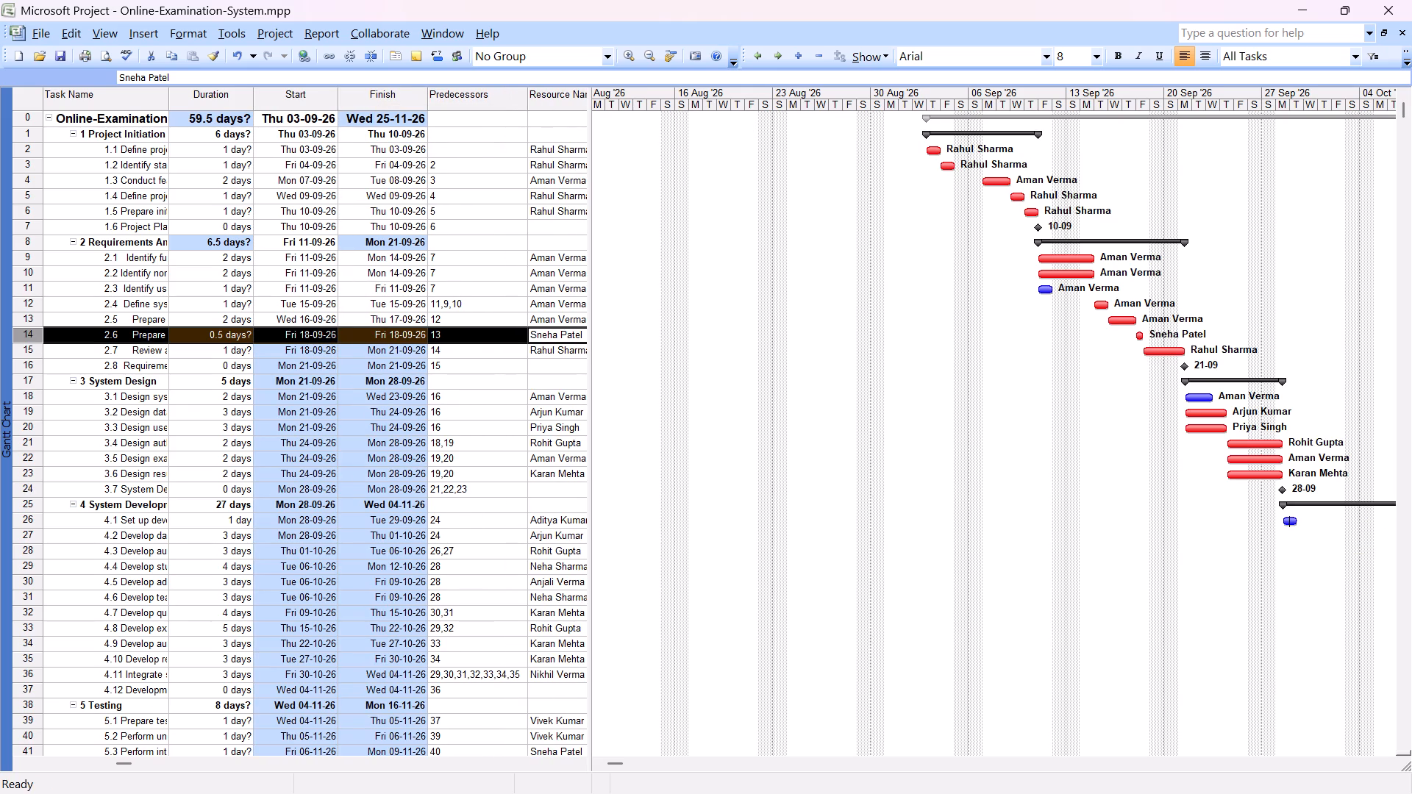
Move the divider between the task table and the Gantt bars to make room for the whole Resource Names column.
{"action": "double_click", "coordinate": [591, 91]}
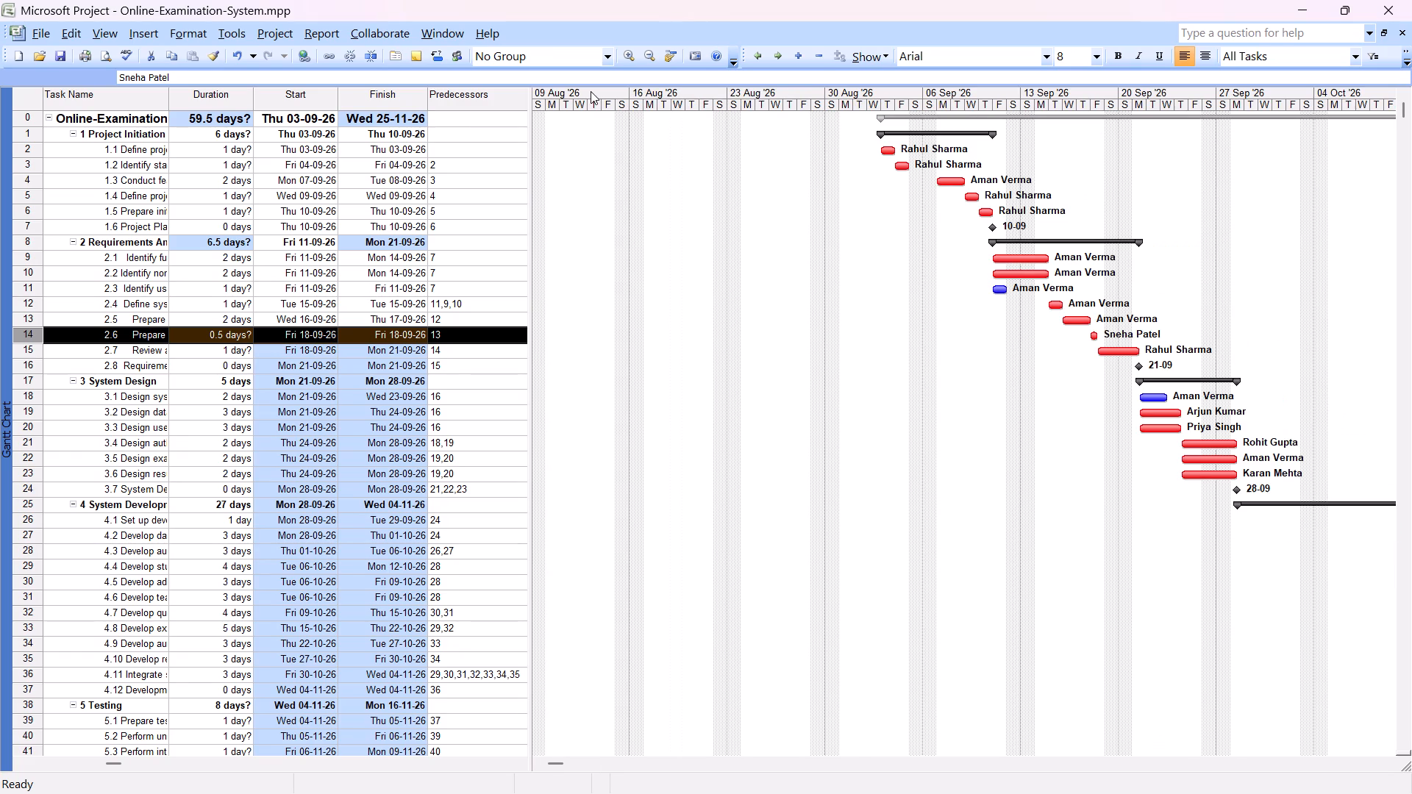
{"action": "double_click", "coordinate": [529, 95]}
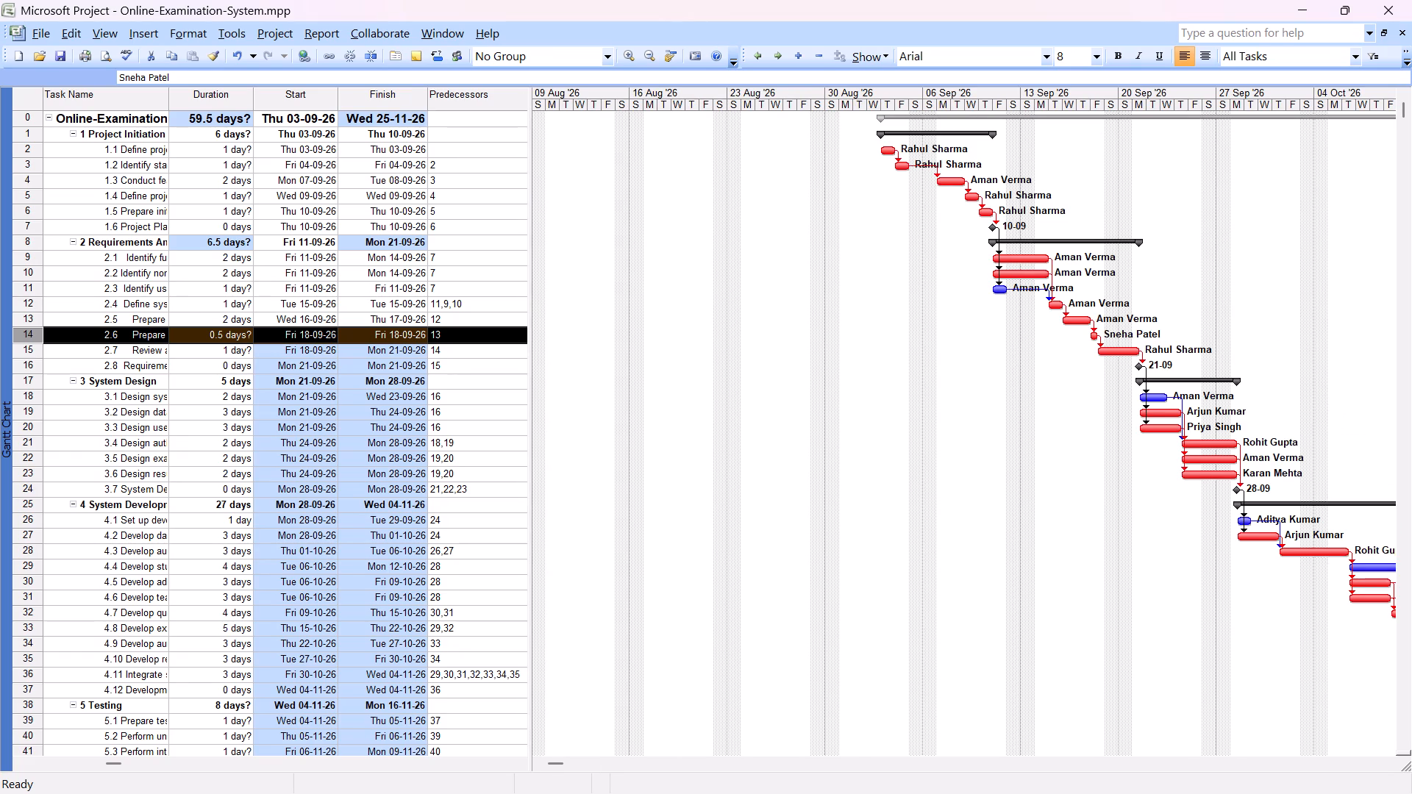
{"action": "triple_click", "coordinate": [529, 95]}
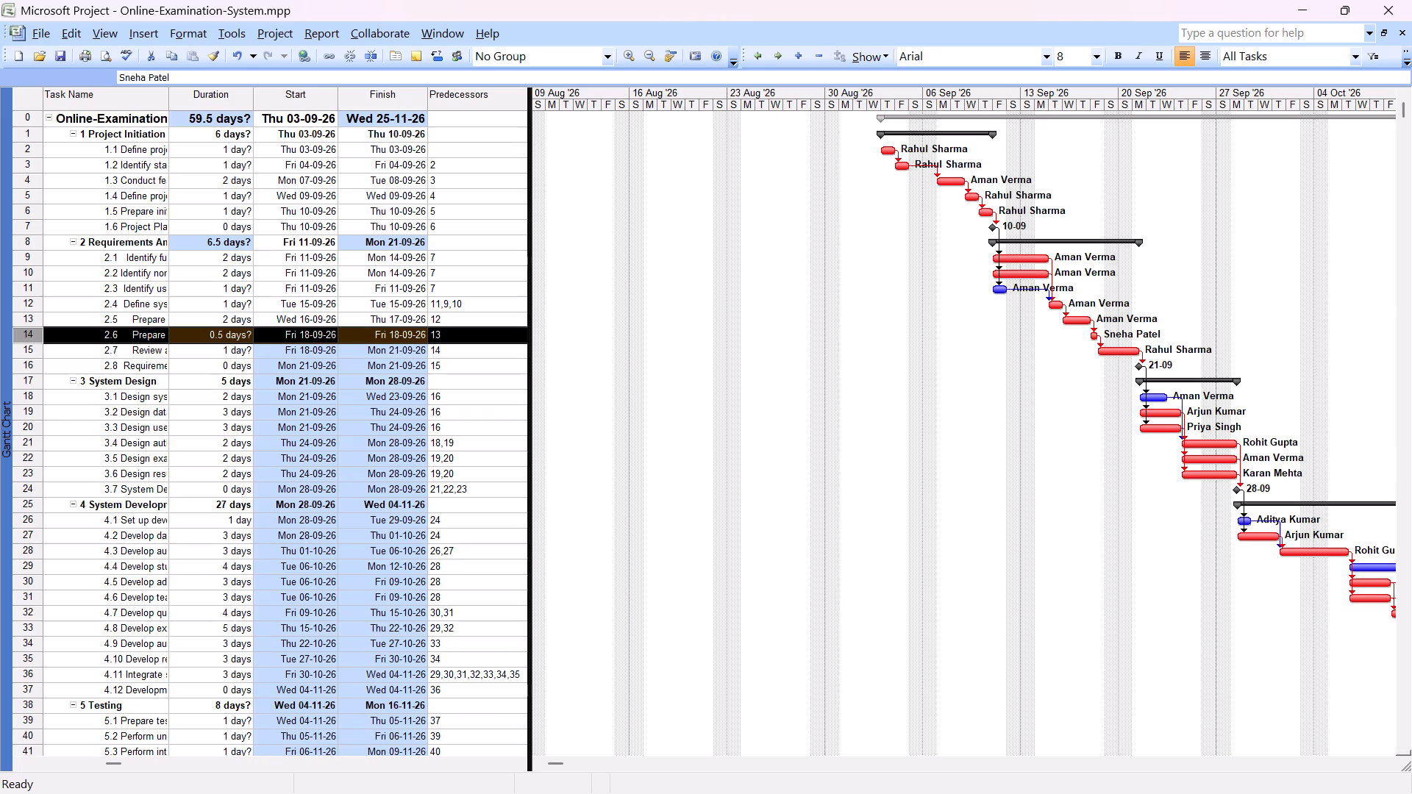
{"action": "left_click", "coordinate": [529, 95]}
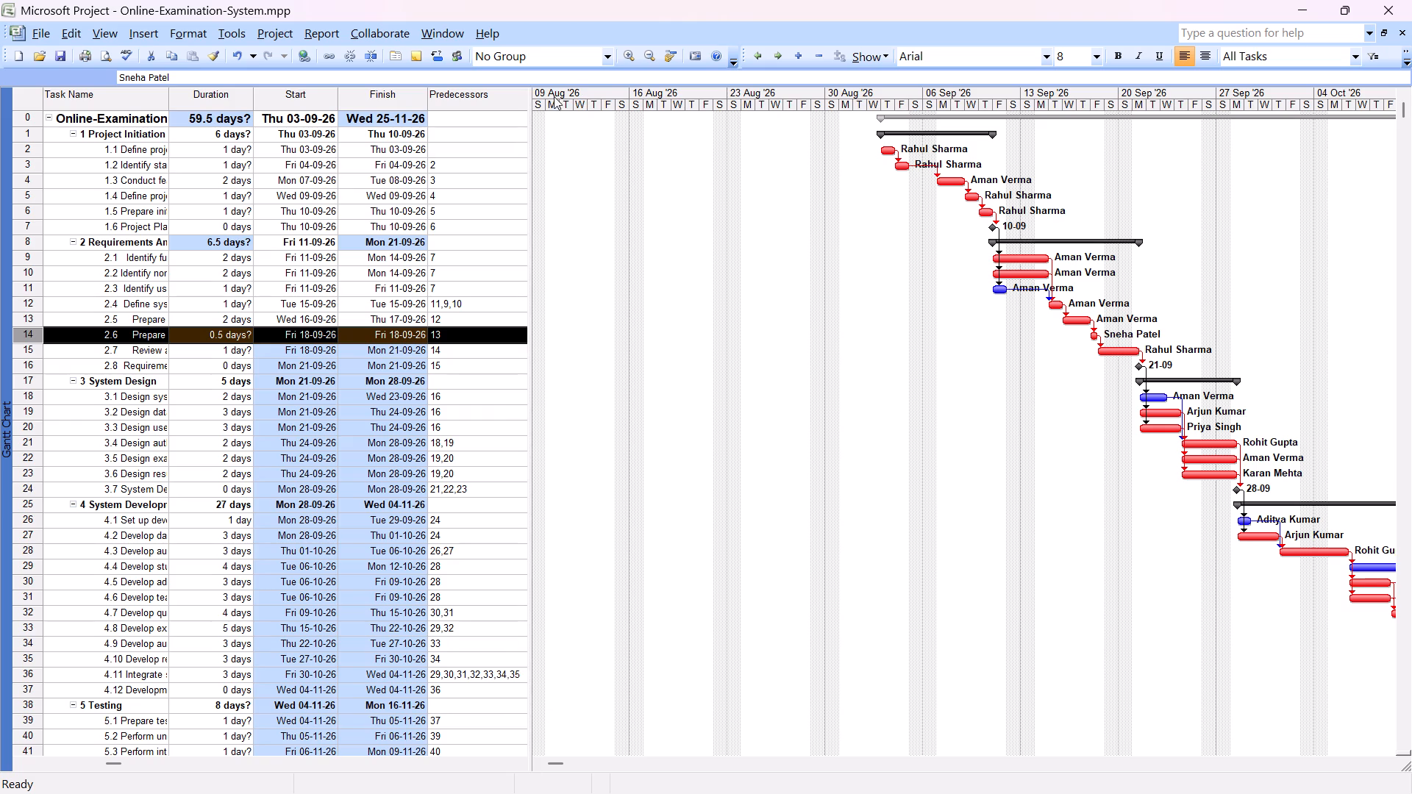
{"action": "left_click_drag", "start_coordinate": [530, 93], "coordinate": [600, 98]}
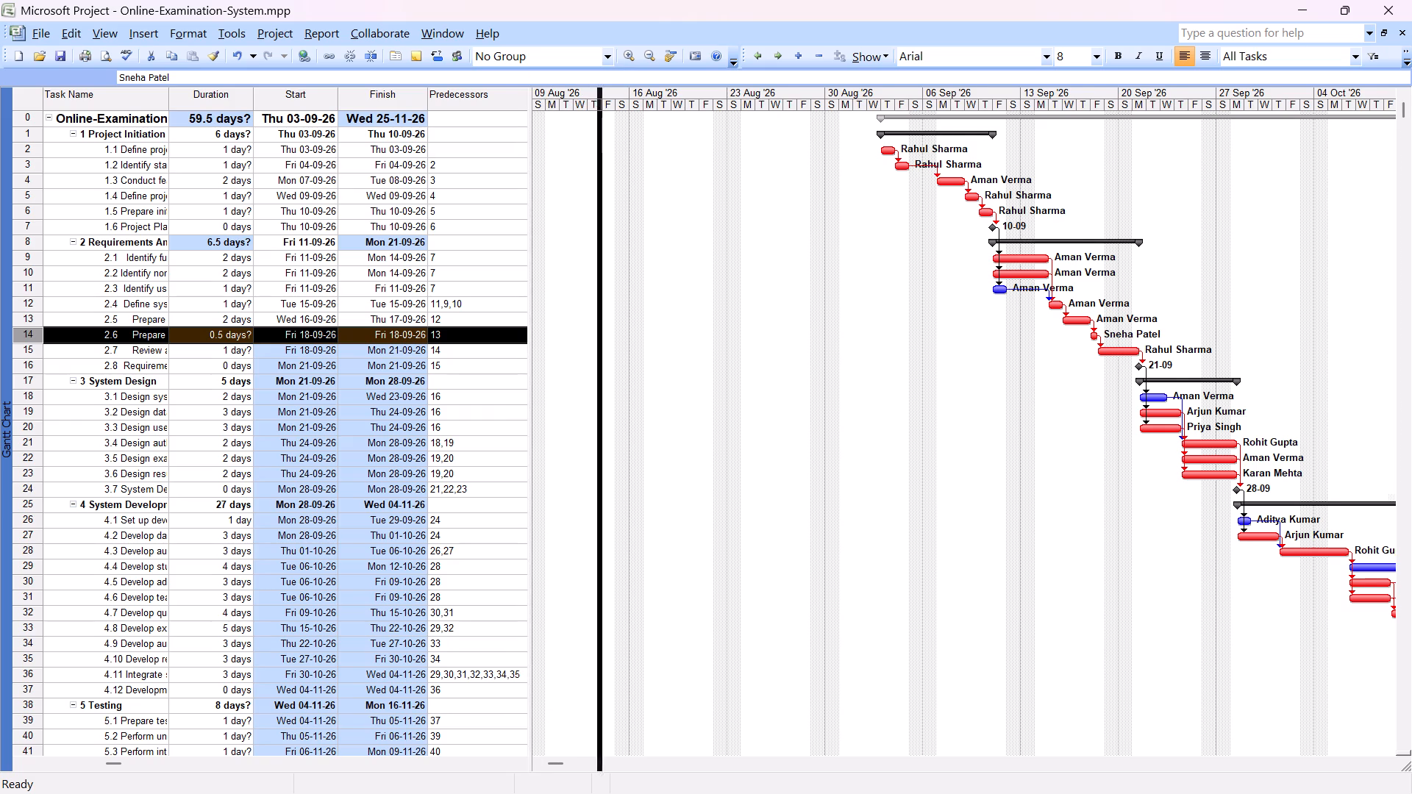
{"action": "left_click_drag", "start_coordinate": [600, 98], "coordinate": [601, 98]}
{"action": "left_click_drag", "start_coordinate": [603, 95], "coordinate": [645, 95]}
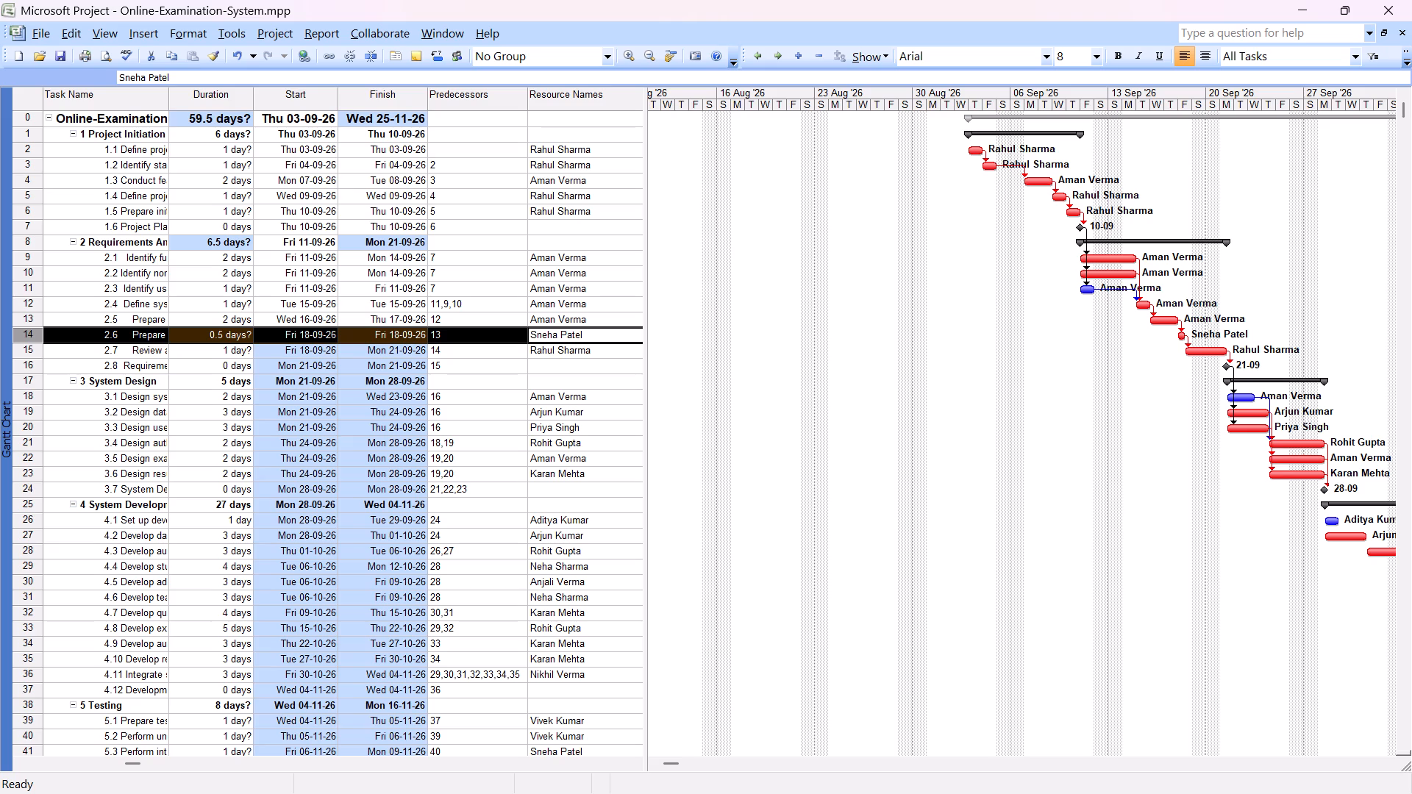
Show the Resource Sheet and check which base calendars can be chosen for the resources.
{"action": "left_click", "coordinate": [110, 33]}
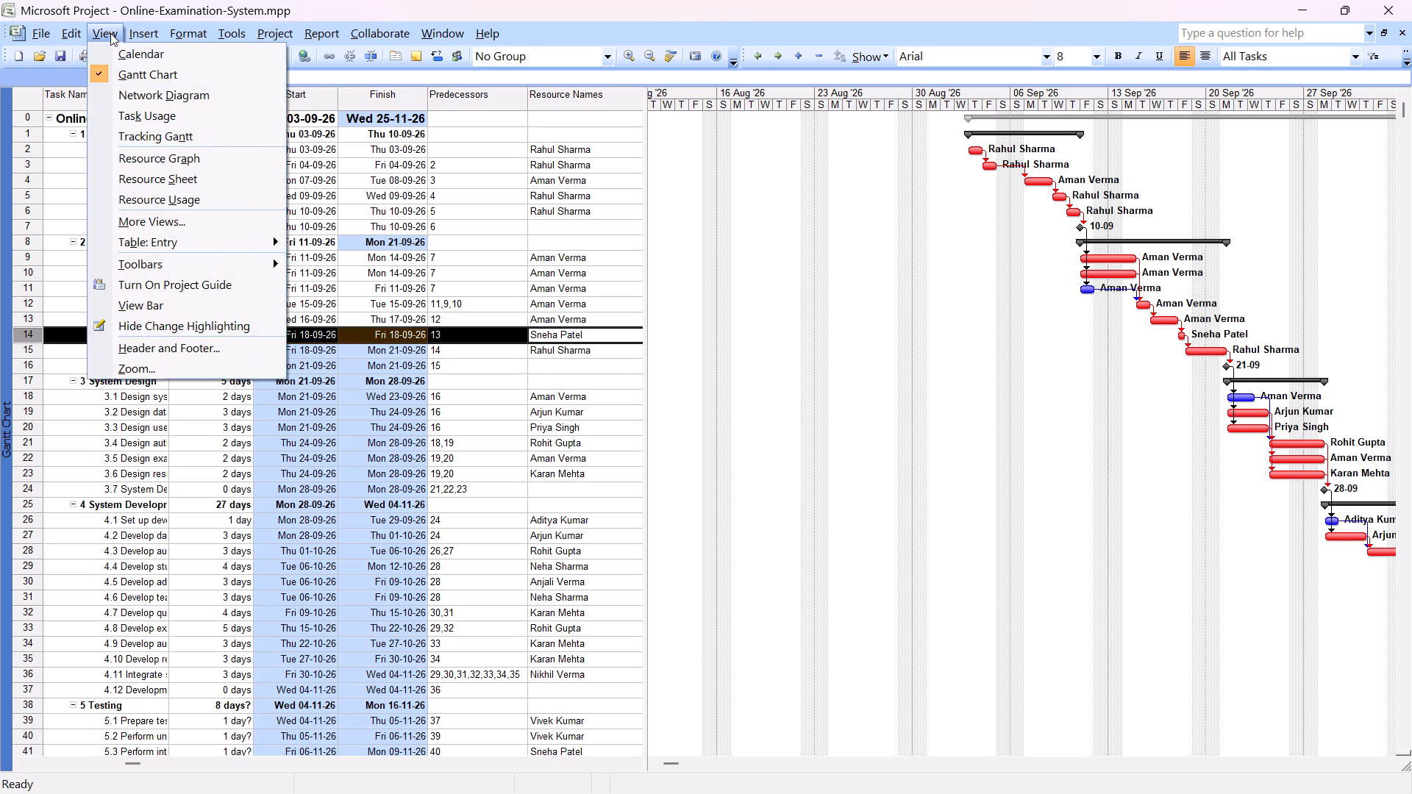
{"action": "left_click", "coordinate": [141, 175]}
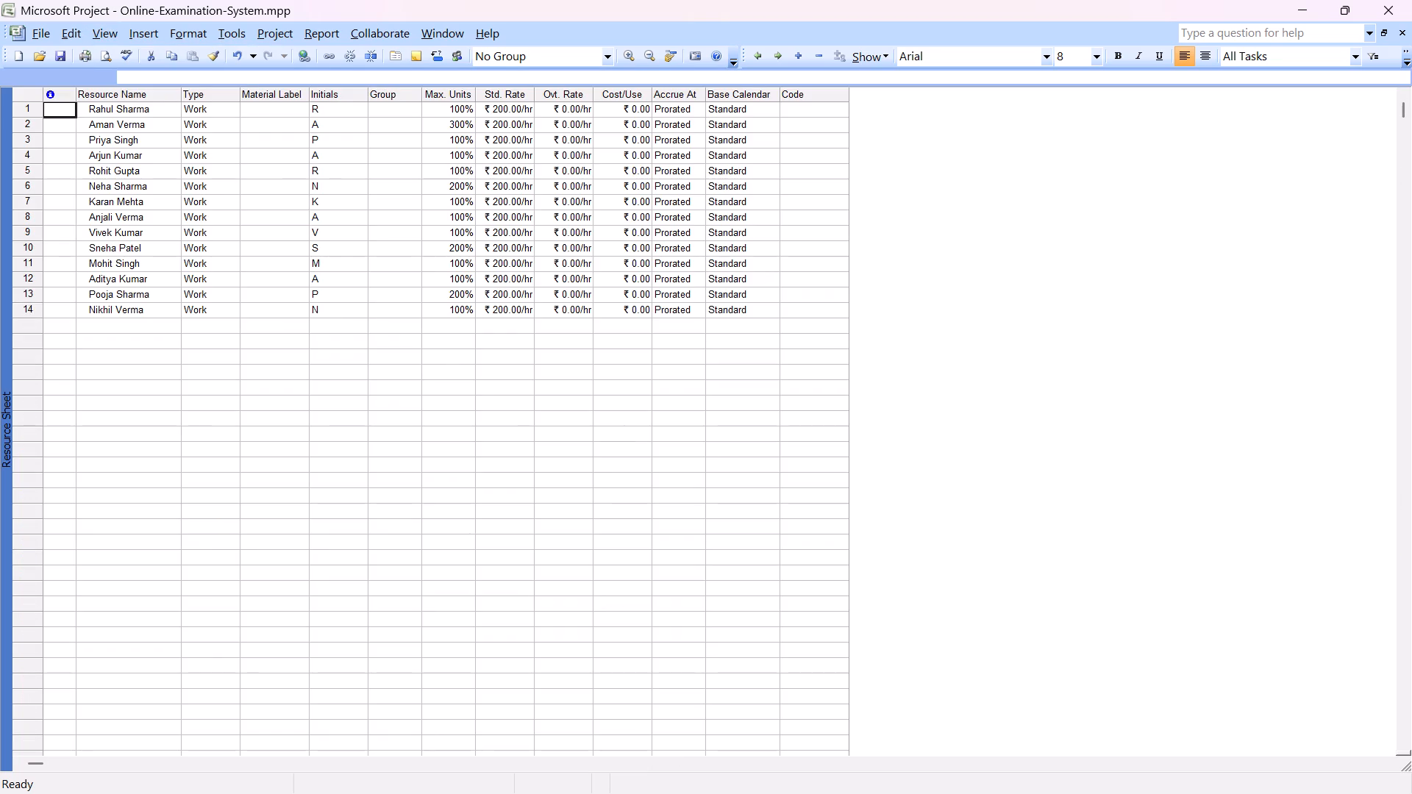
{"action": "left_click", "coordinate": [741, 93]}
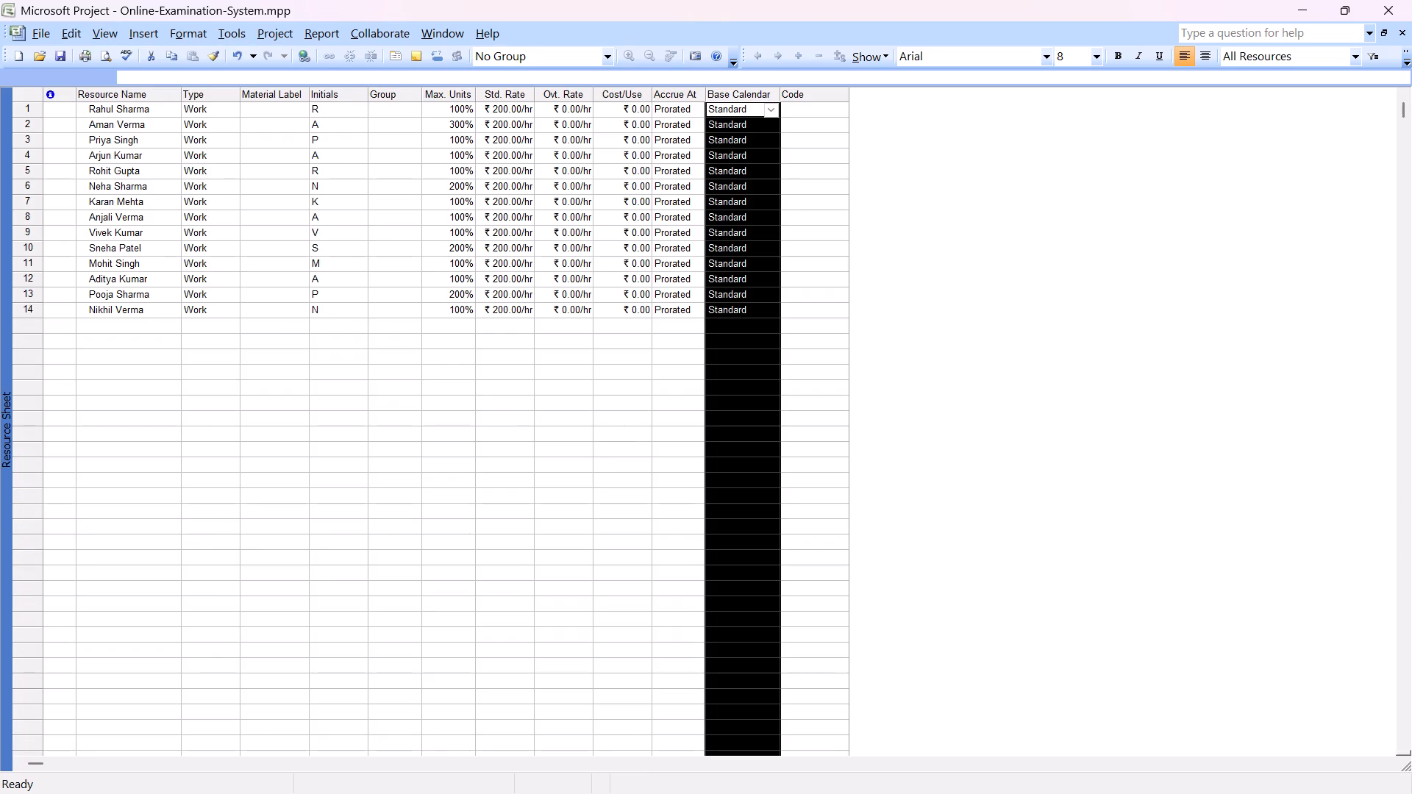
{"action": "left_click", "coordinate": [764, 107]}
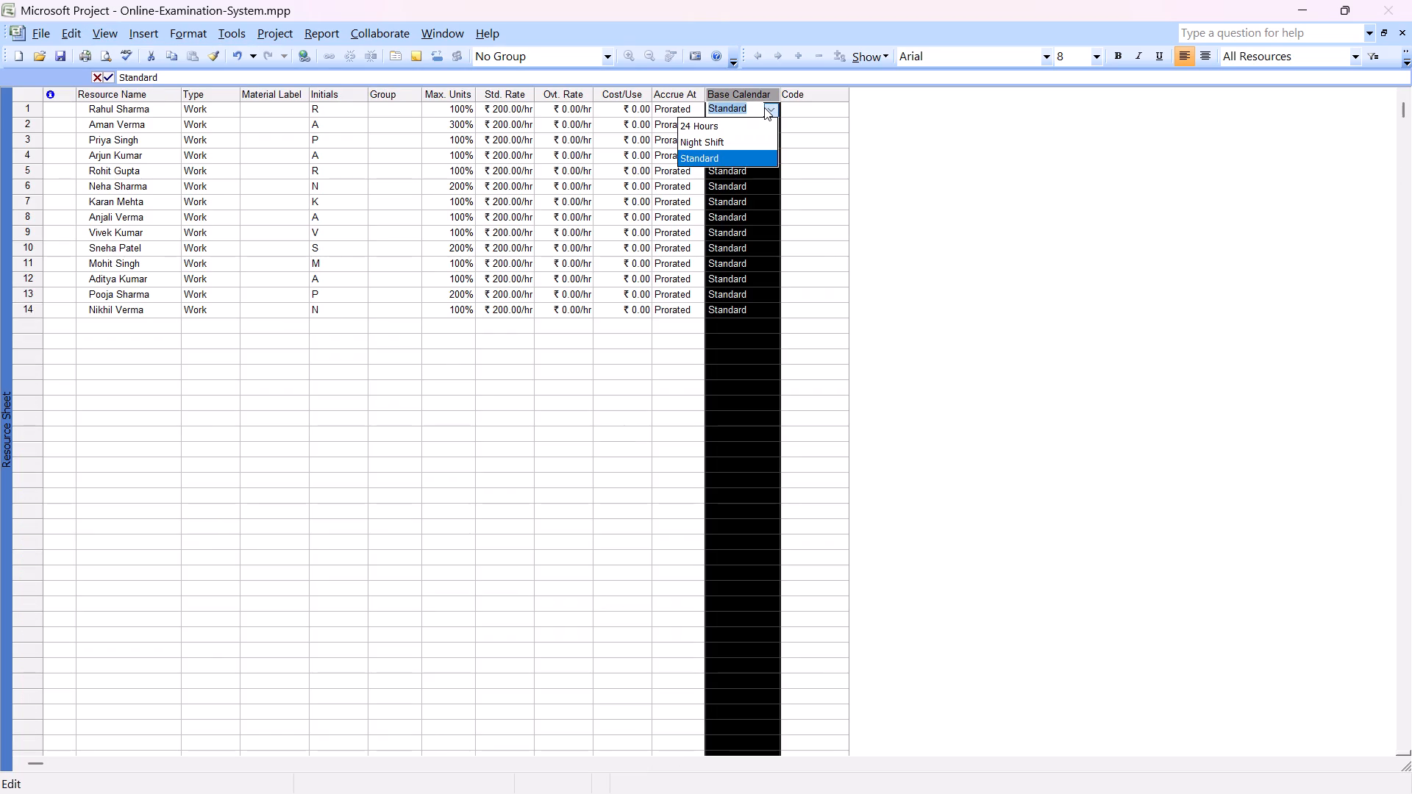
{"action": "left_click", "coordinate": [702, 370]}
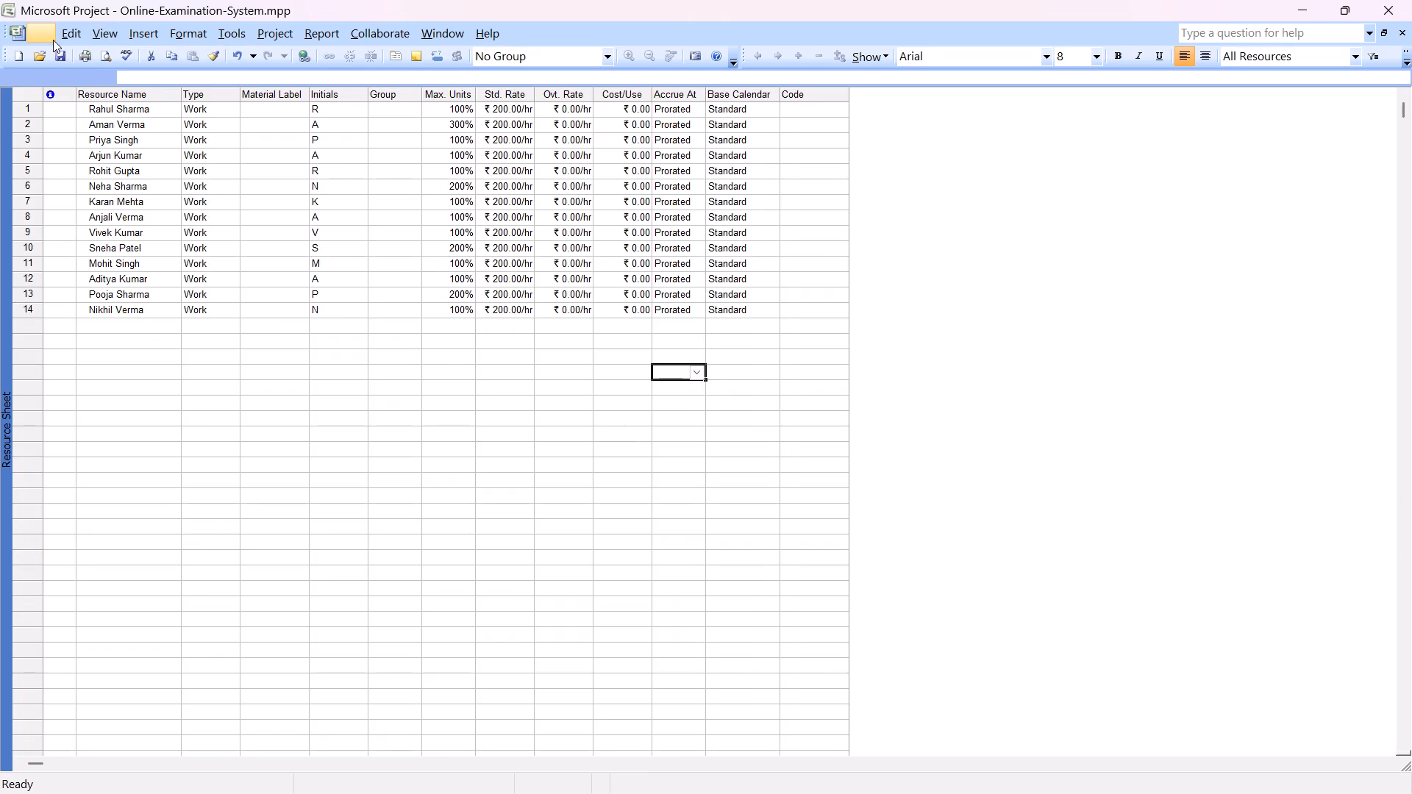
Return to the Gantt Chart view of the project.
{"action": "left_click", "coordinate": [110, 26]}
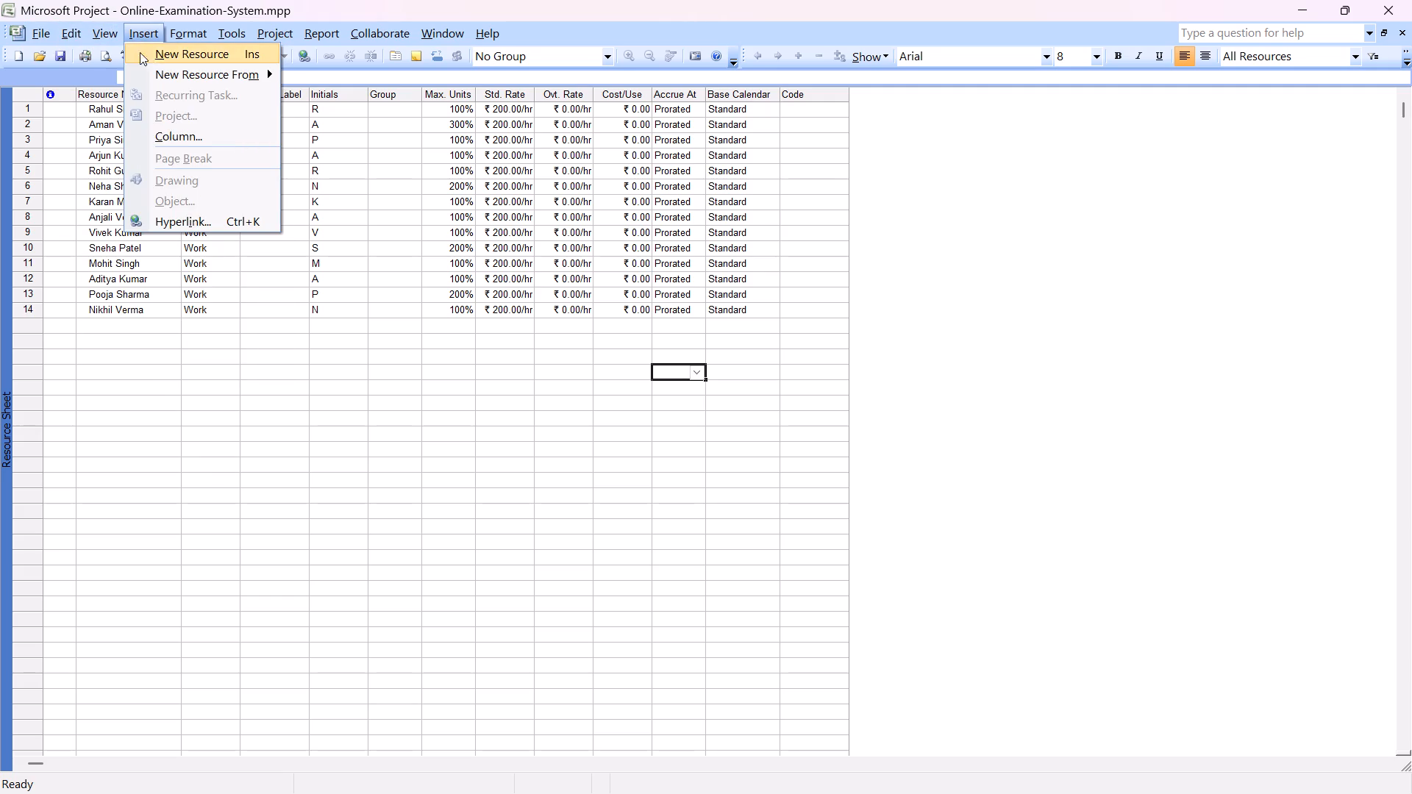
{"action": "left_click", "coordinate": [130, 81]}
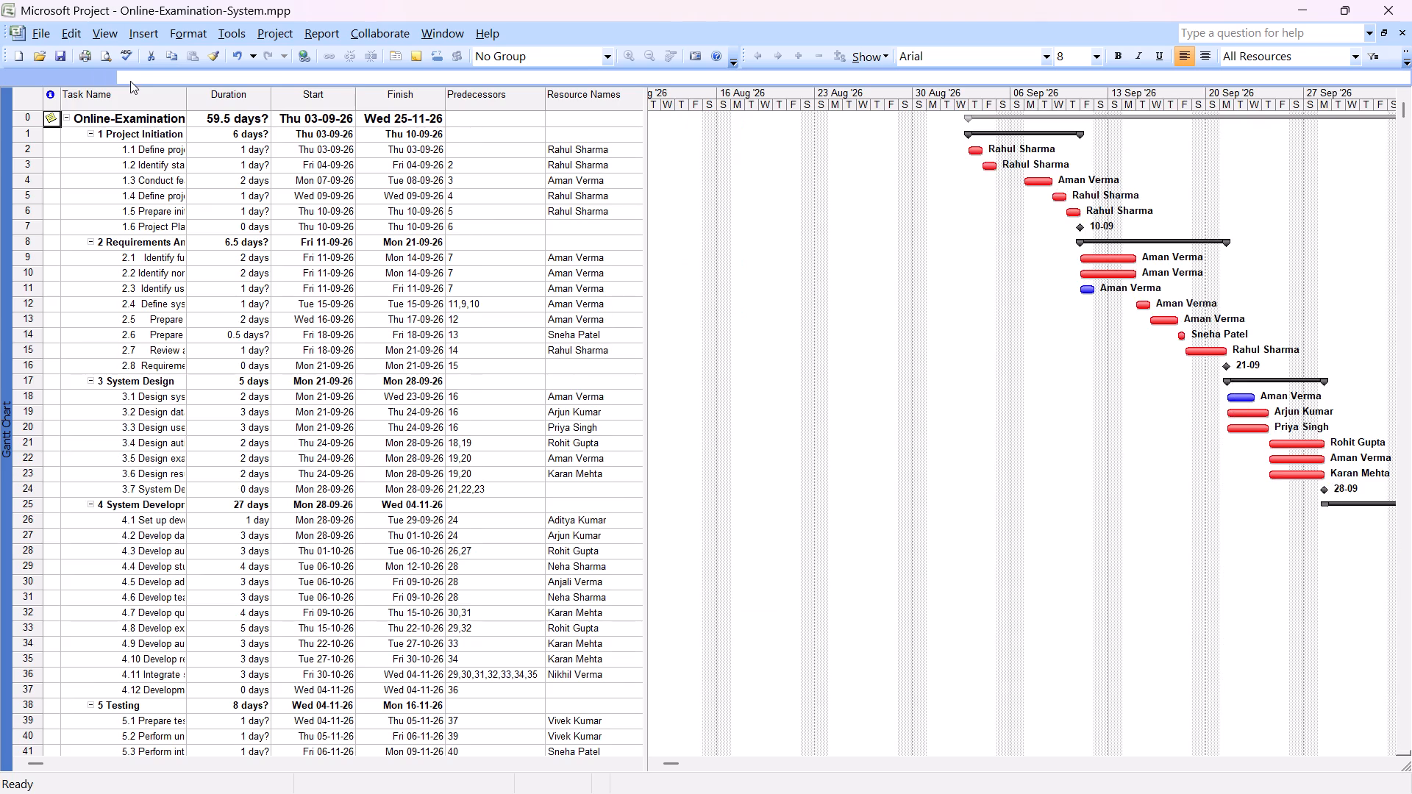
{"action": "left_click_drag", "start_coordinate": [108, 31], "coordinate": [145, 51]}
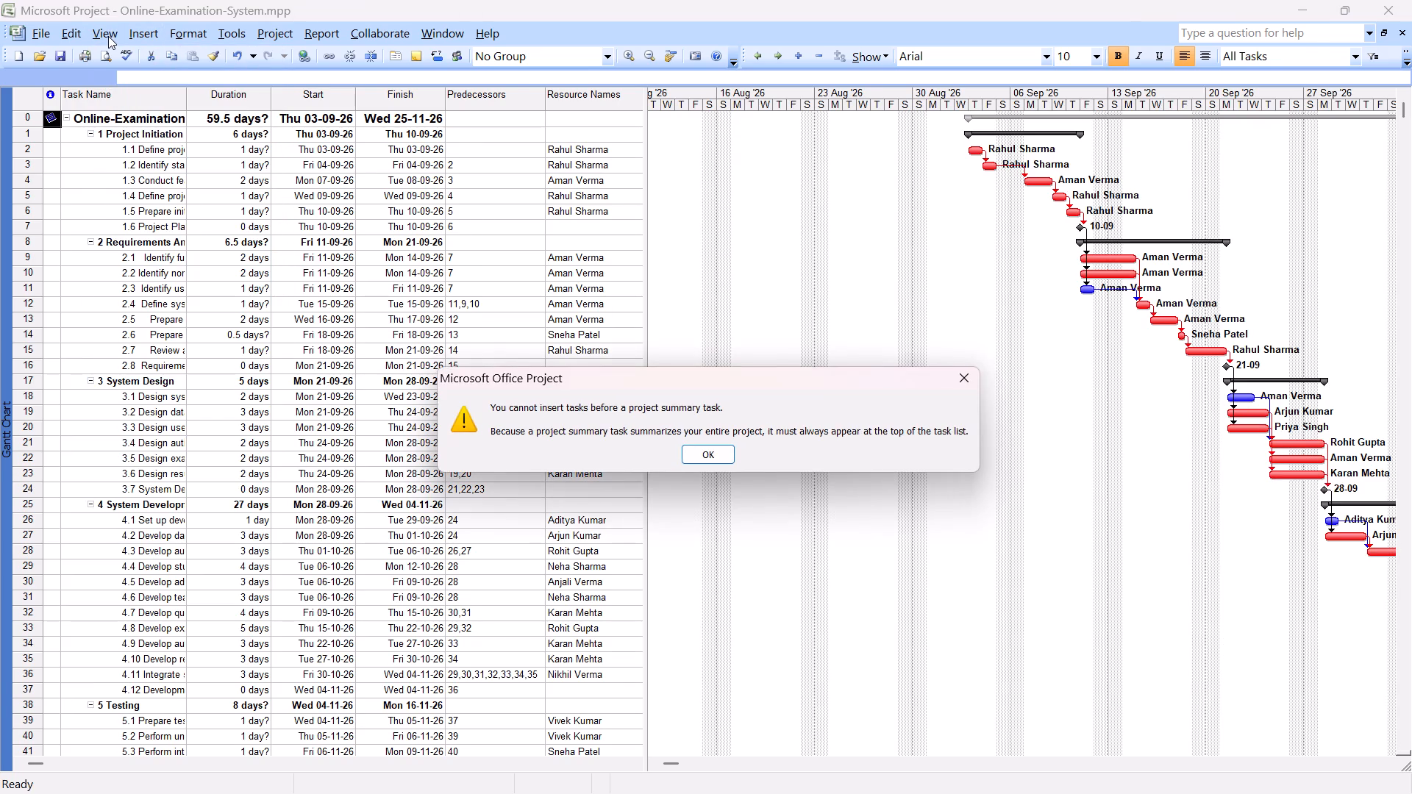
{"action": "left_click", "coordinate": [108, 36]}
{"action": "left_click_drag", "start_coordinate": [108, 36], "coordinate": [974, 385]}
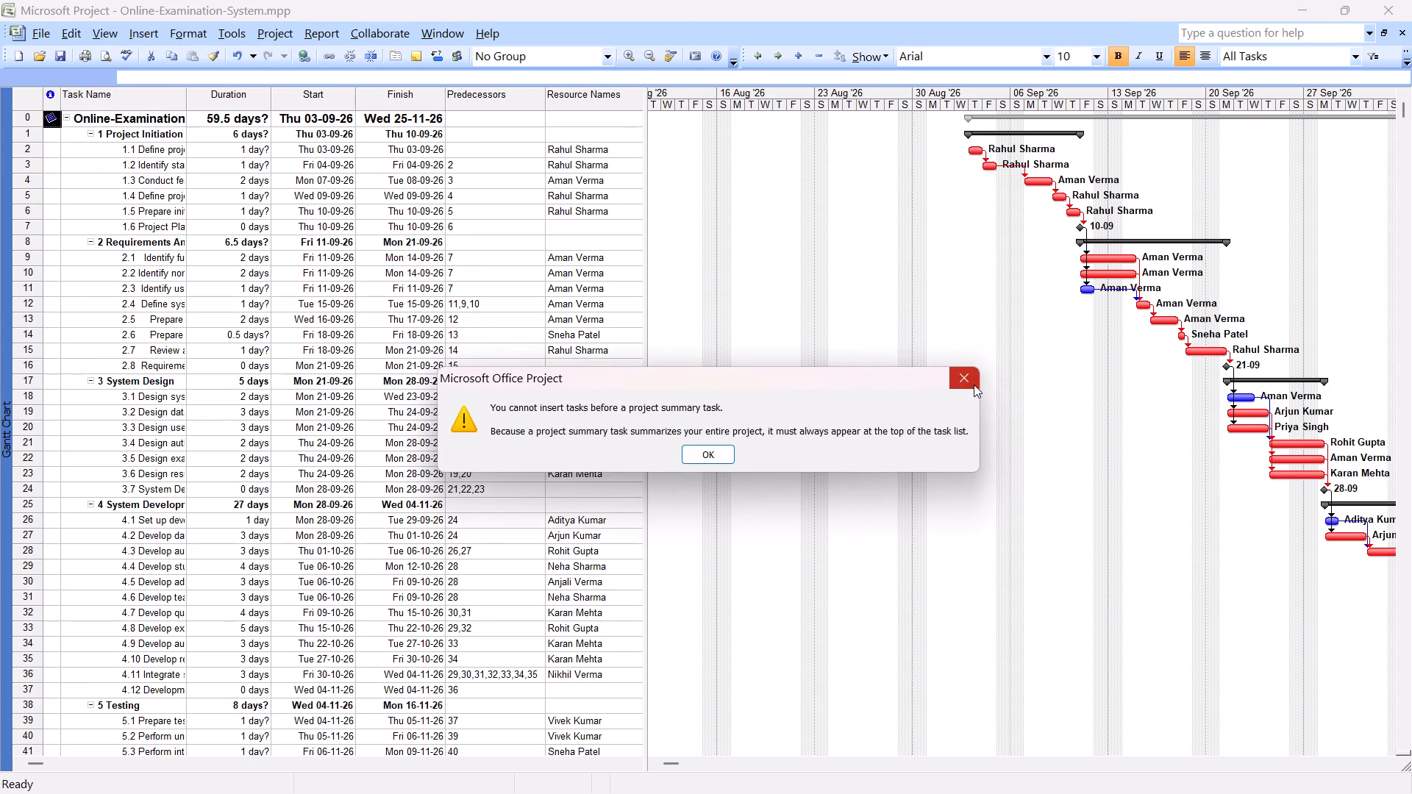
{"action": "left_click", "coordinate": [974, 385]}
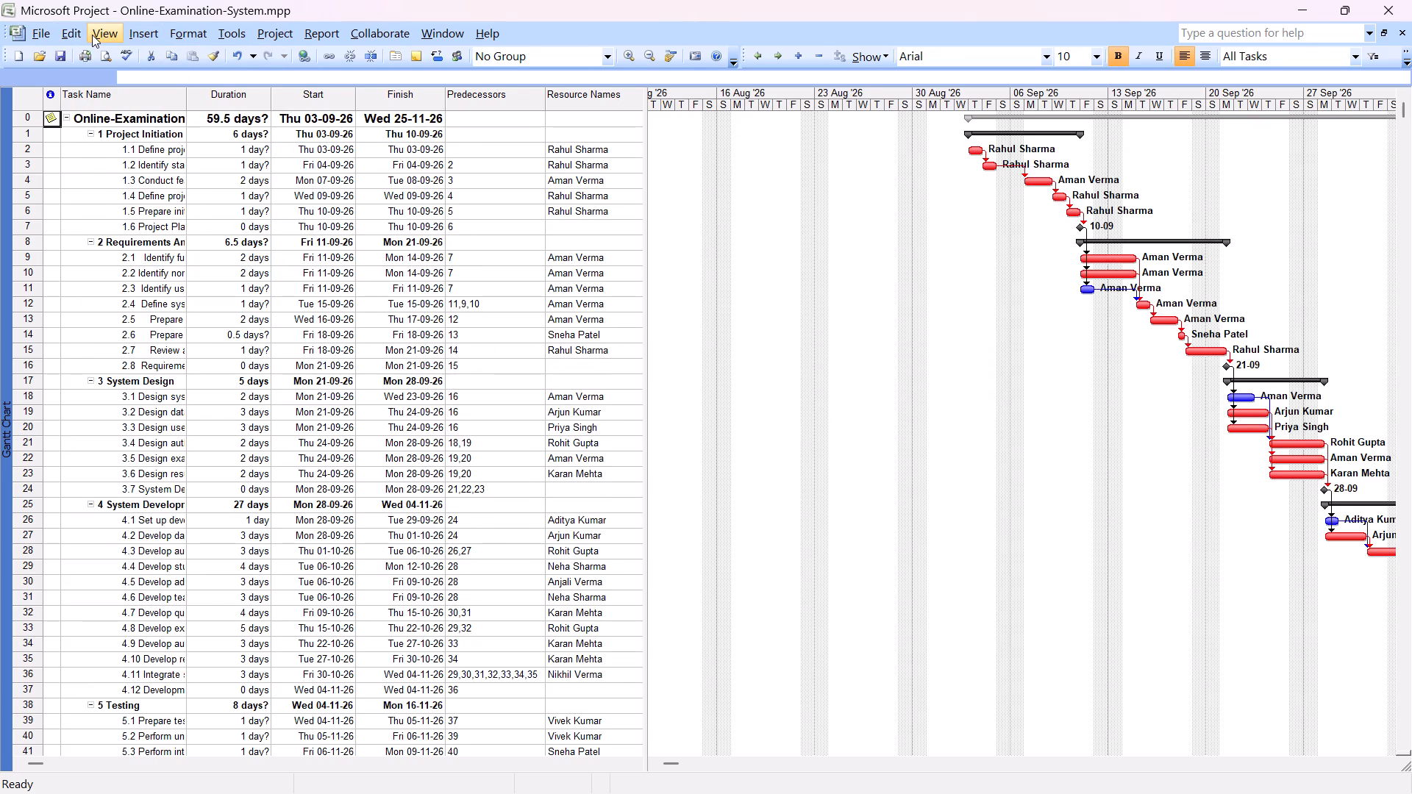
View the project schedule as a Calendar and return to the Gantt Chart.
{"action": "left_click", "coordinate": [92, 35]}
{"action": "left_click", "coordinate": [118, 49]}
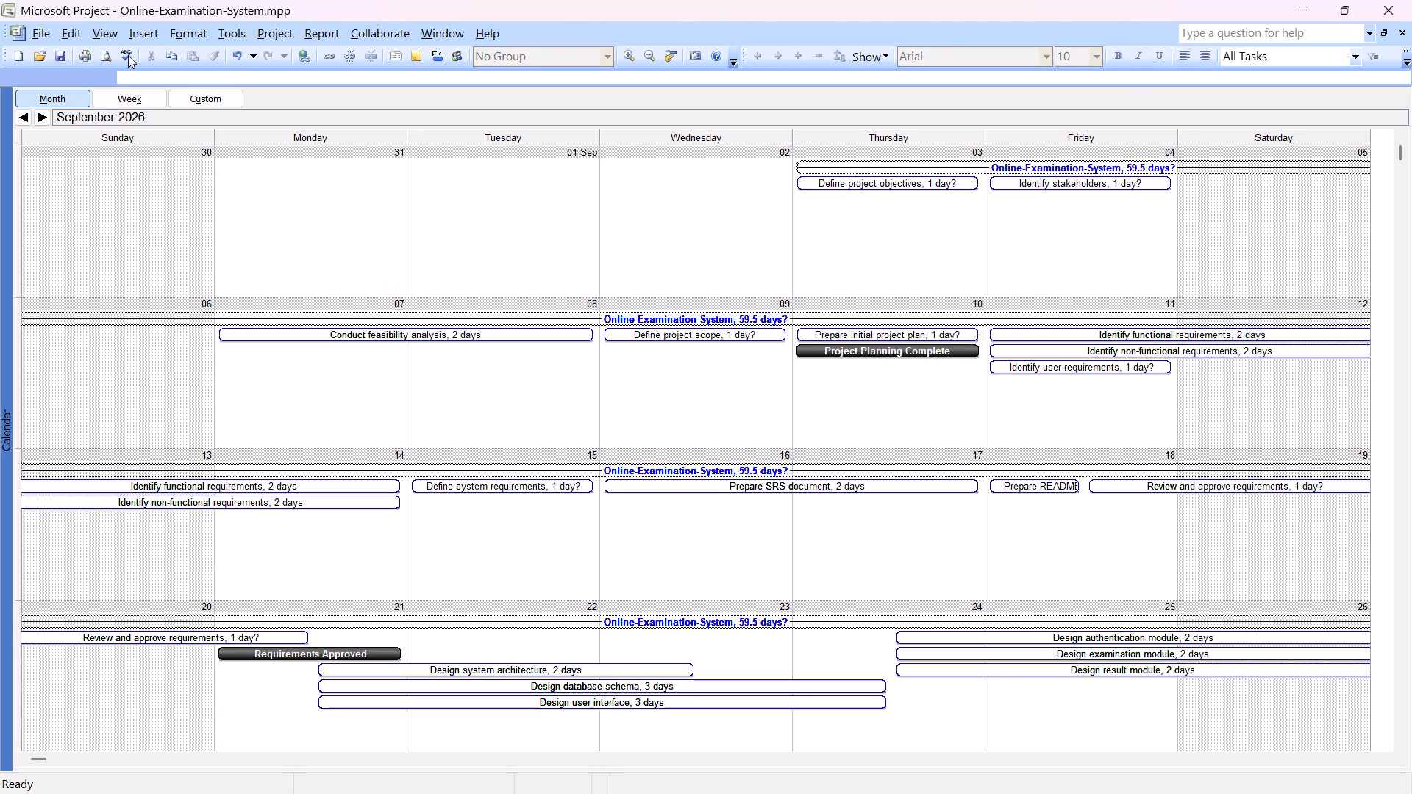
{"action": "left_click", "coordinate": [95, 37]}
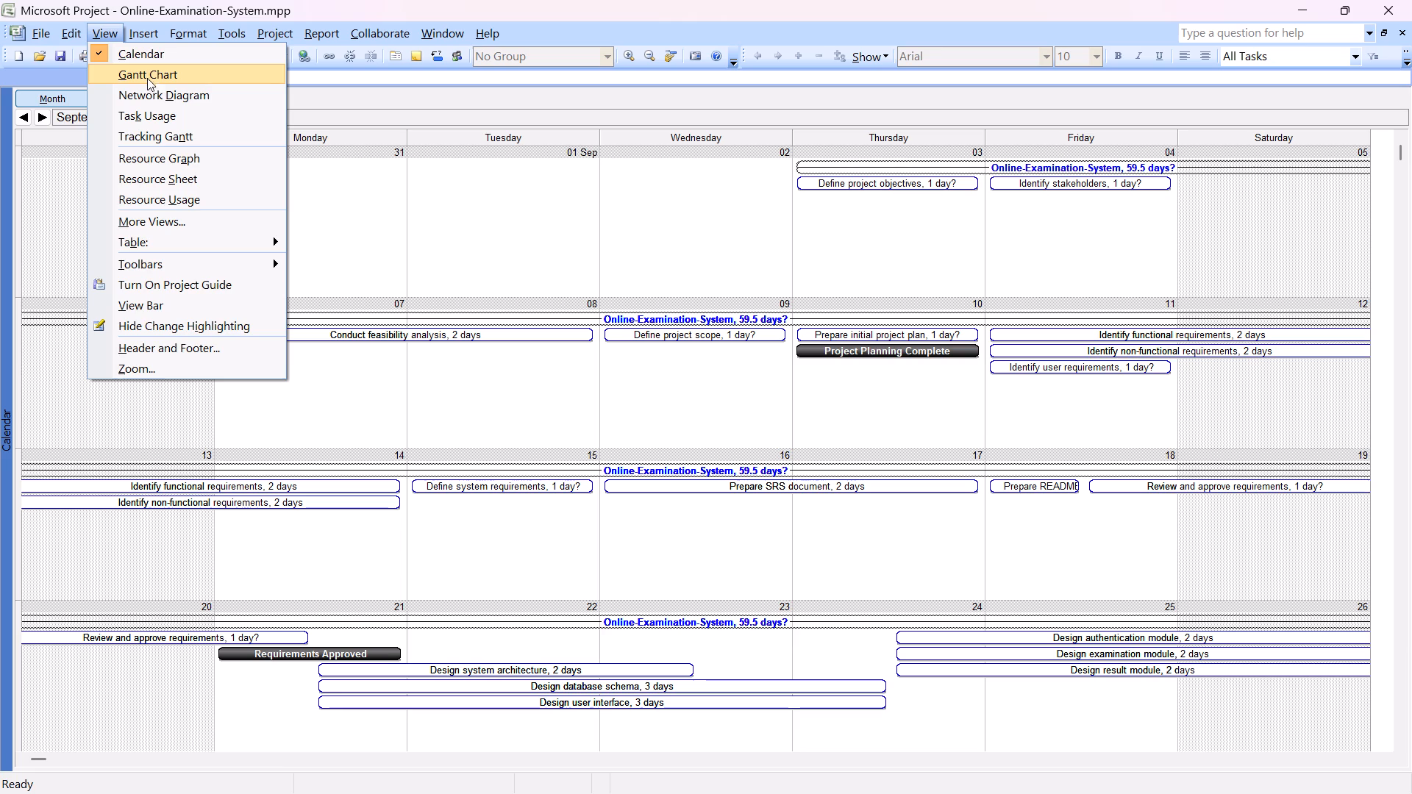
{"action": "left_click", "coordinate": [151, 79]}
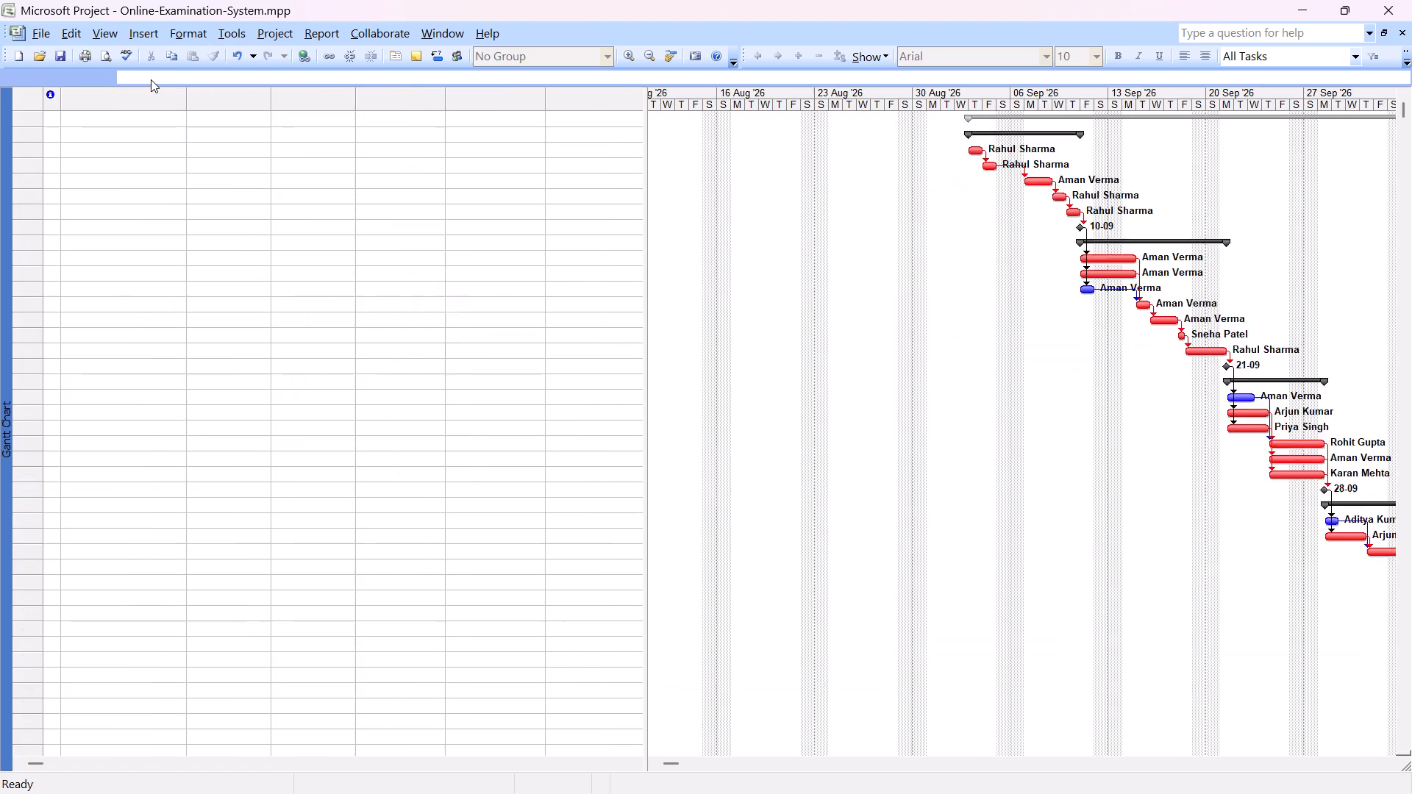
Bring up the Change Working Time settings and look through the calendars they can be applied to.
{"action": "left_click", "coordinate": [202, 37]}
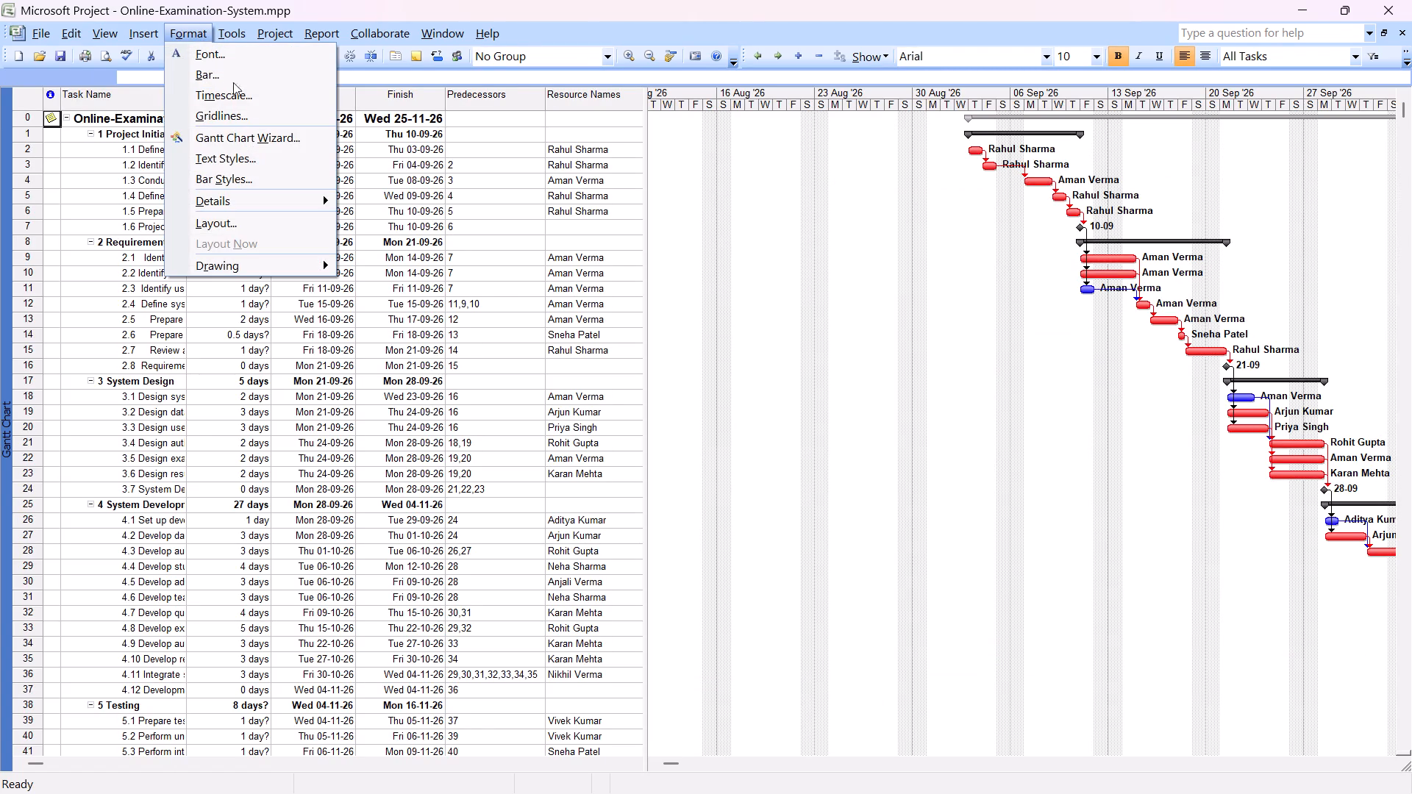
{"action": "left_click", "coordinate": [234, 35]}
{"action": "left_click", "coordinate": [234, 35]}
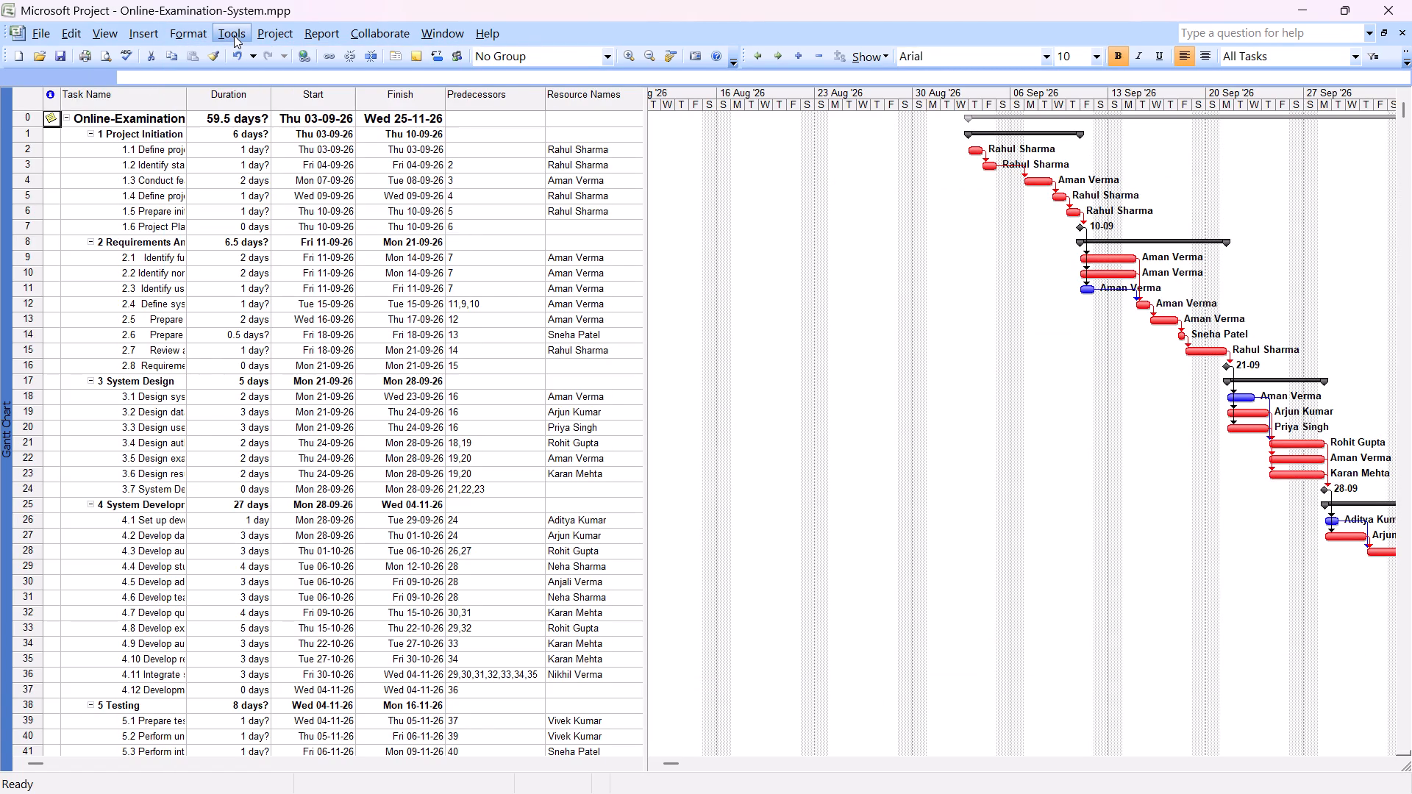
{"action": "left_click", "coordinate": [250, 38]}
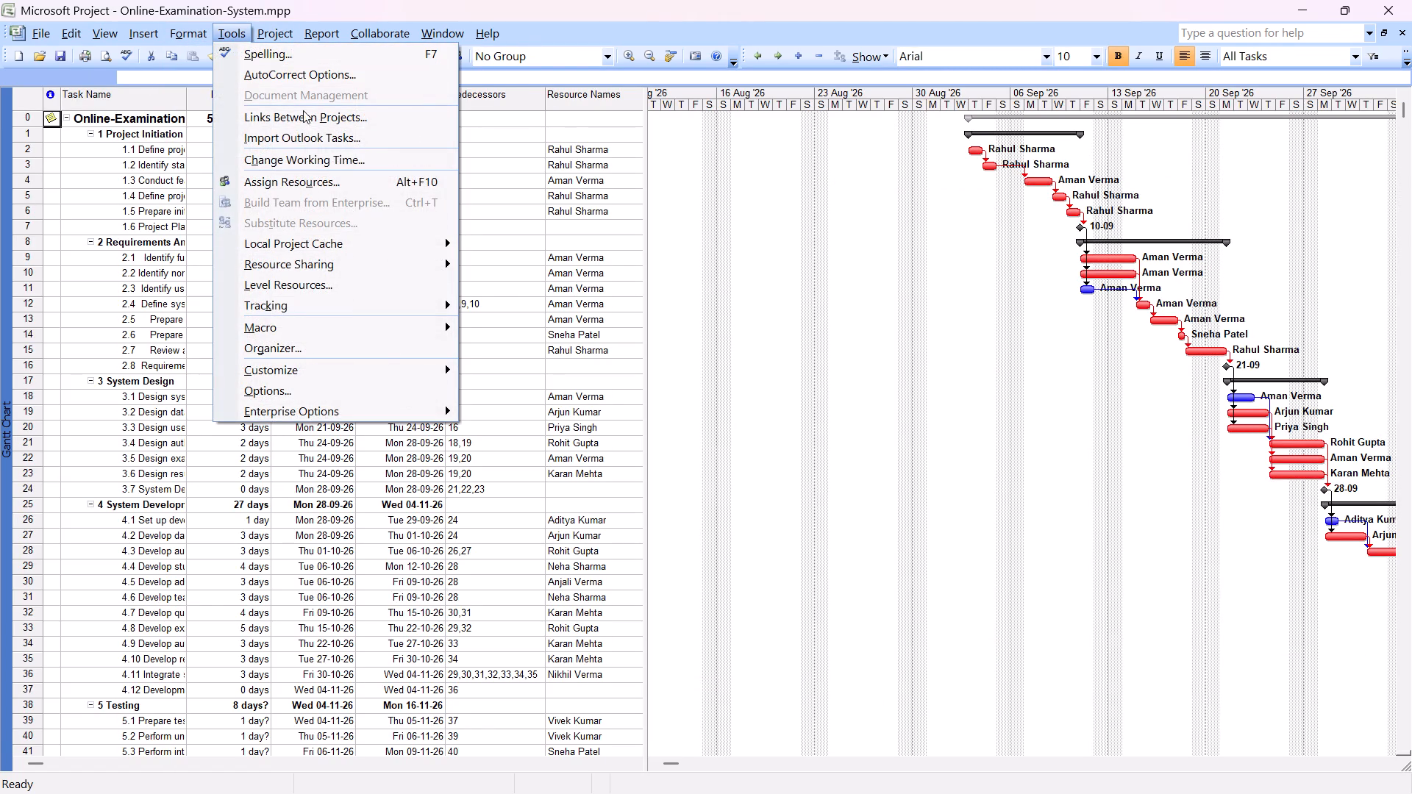
{"action": "left_click", "coordinate": [335, 157]}
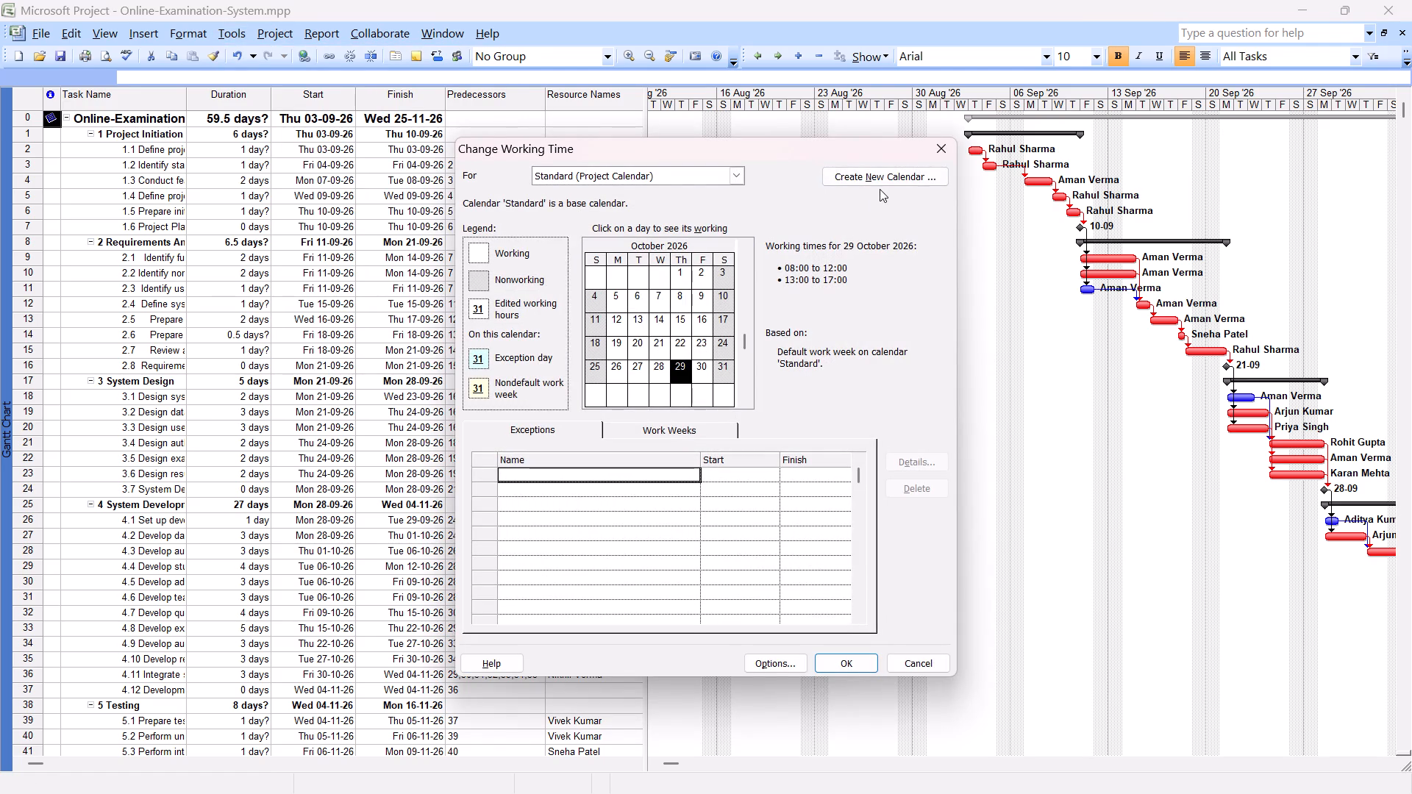
{"action": "left_click", "coordinate": [741, 168]}
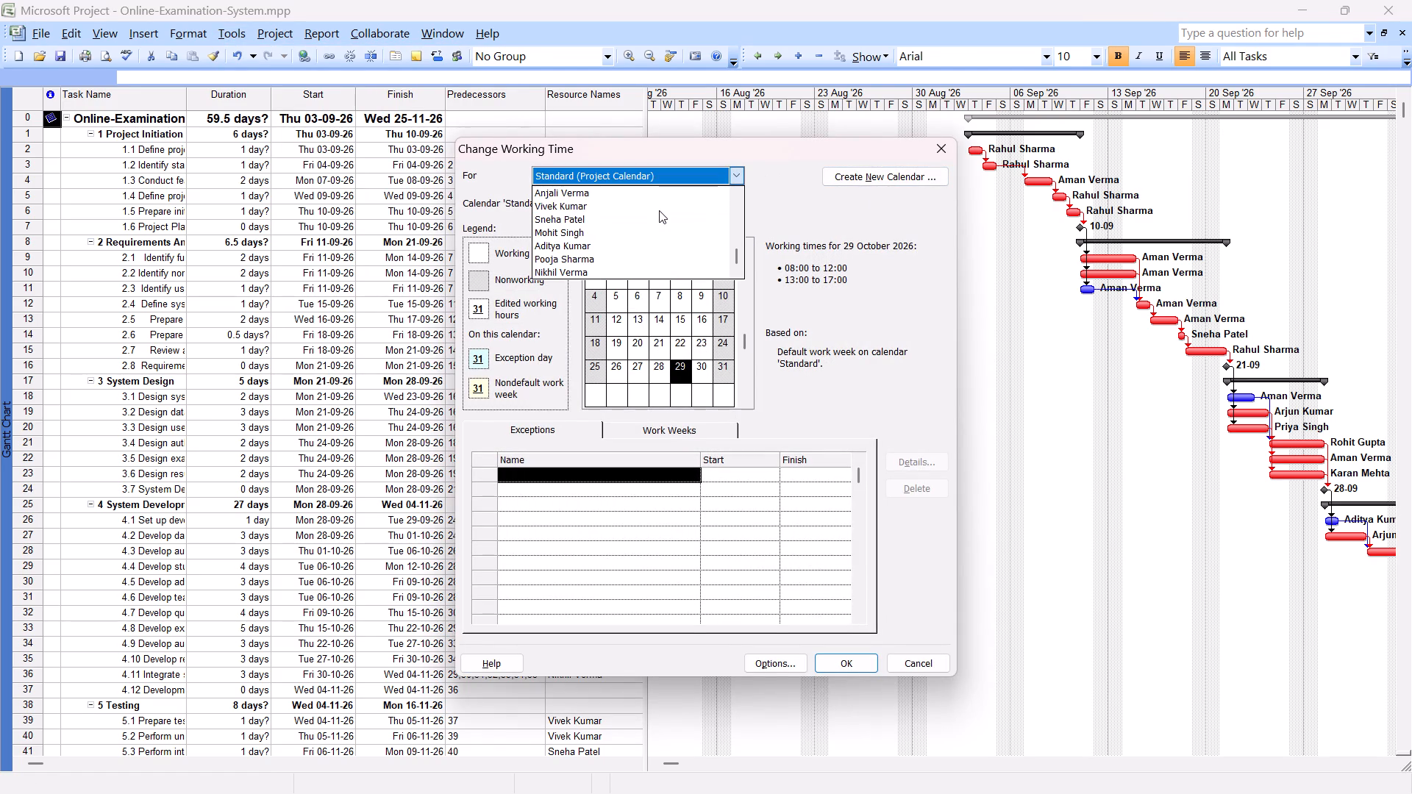
{"action": "scroll", "coordinate": [819, 242], "scroll_direction": "up", "scroll_amount": 1}
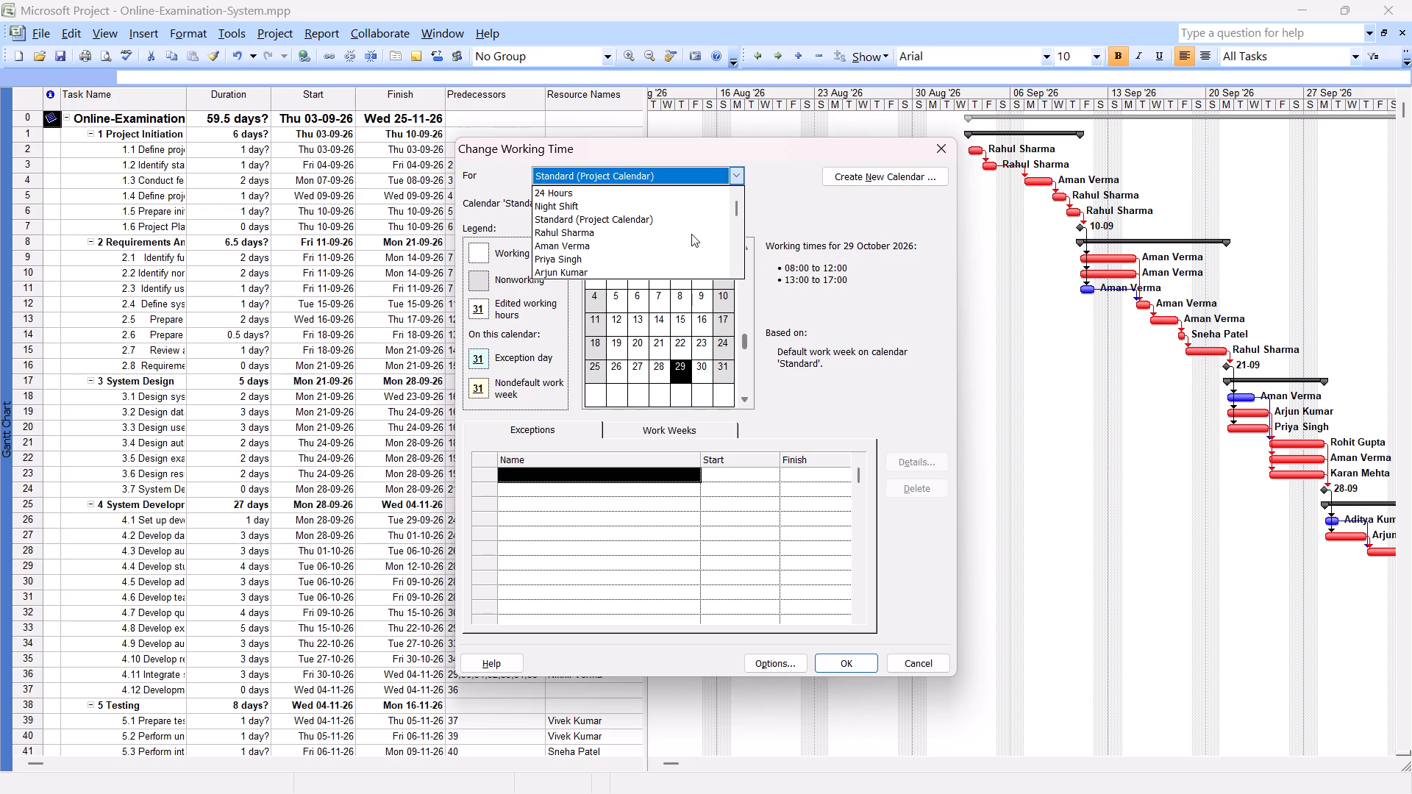
{"action": "scroll", "coordinate": [733, 168], "scroll_direction": "up", "scroll_amount": 1}
{"action": "left_click", "coordinate": [741, 173]}
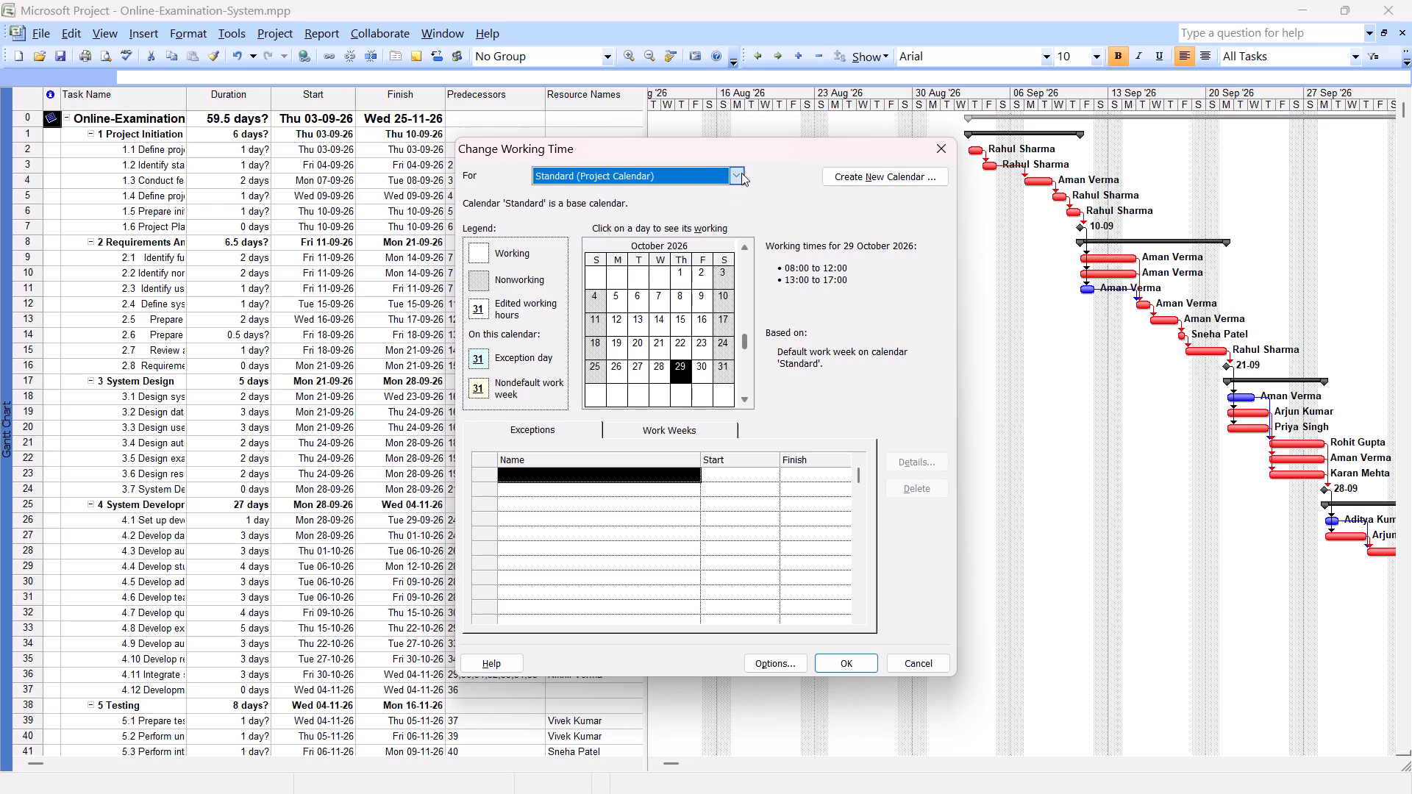
{"action": "left_click", "coordinate": [680, 172]}
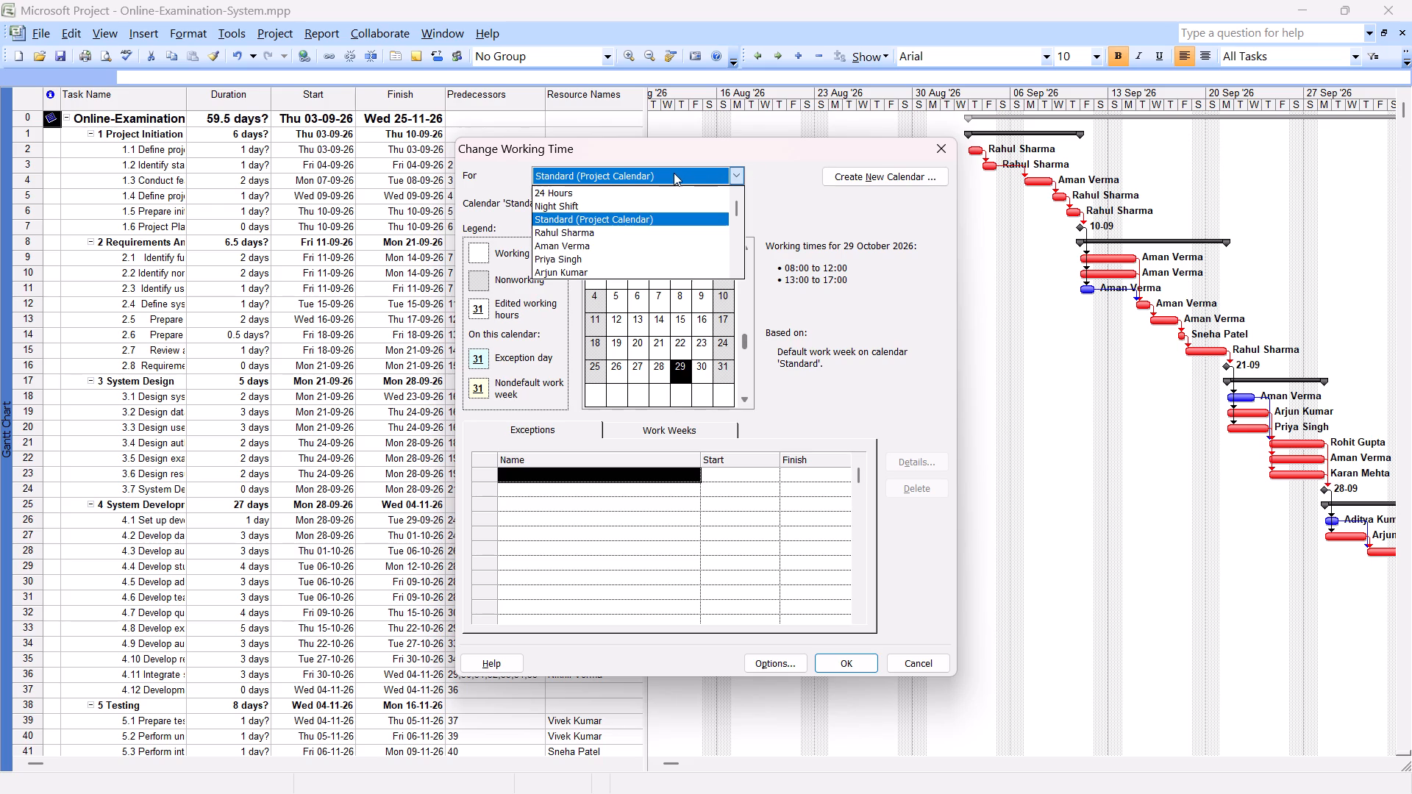
{"action": "double_click", "coordinate": [608, 176]}
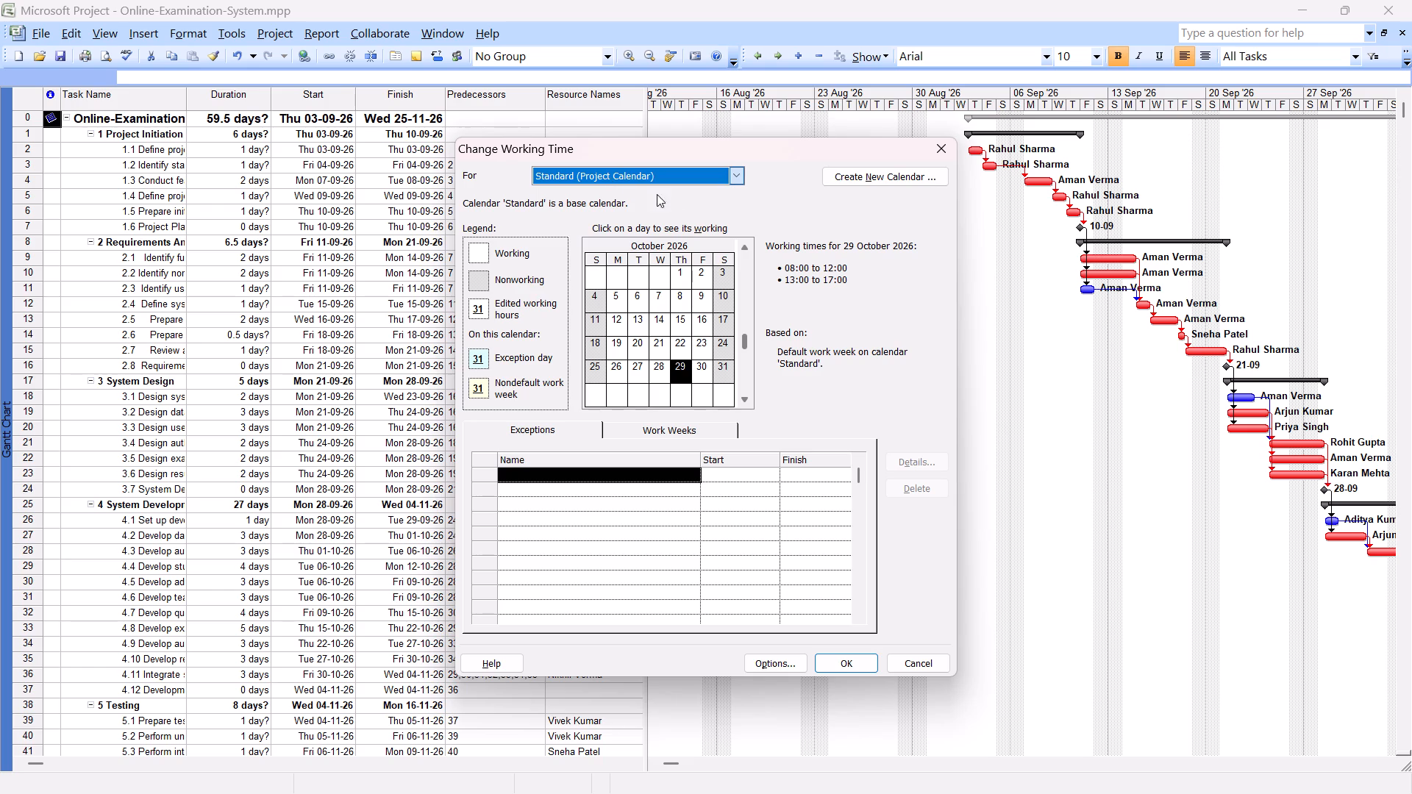
Create a new base calendar named Online-Examination, not copied from Standard, and accept the working time settings.
{"action": "left_click", "coordinate": [881, 175]}
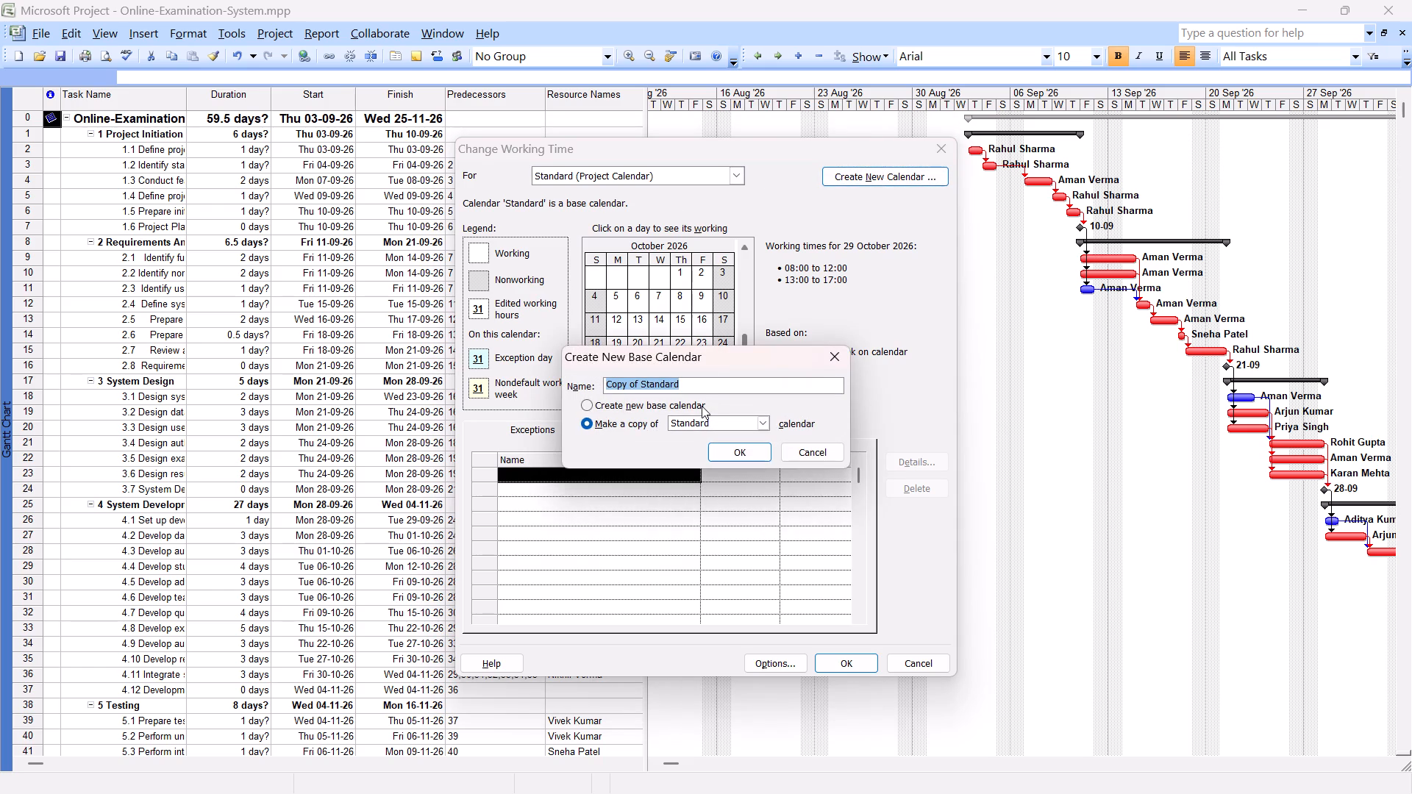
{"action": "left_click", "coordinate": [588, 399]}
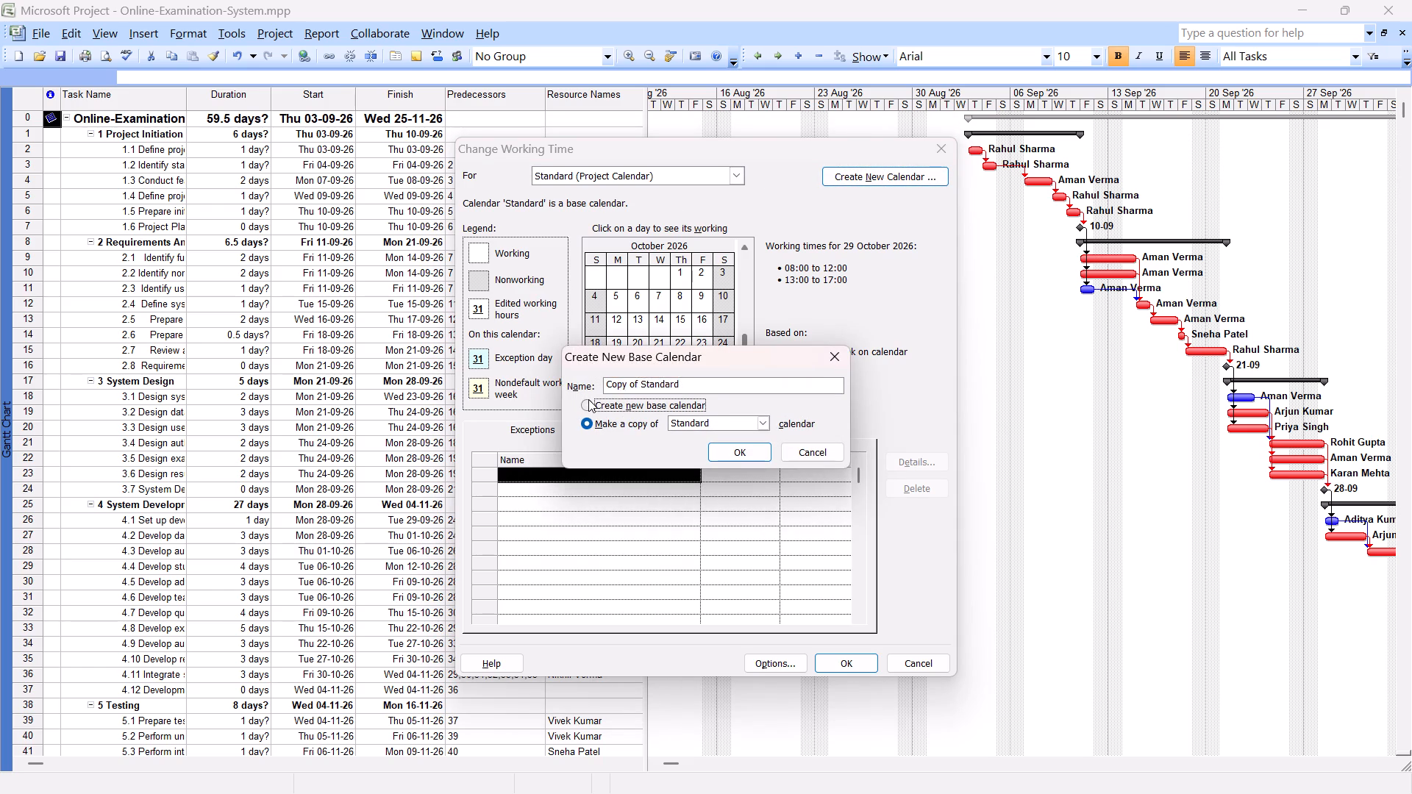
{"action": "left_click", "coordinate": [695, 390]}
{"action": "key", "text": "ctrl+a"}
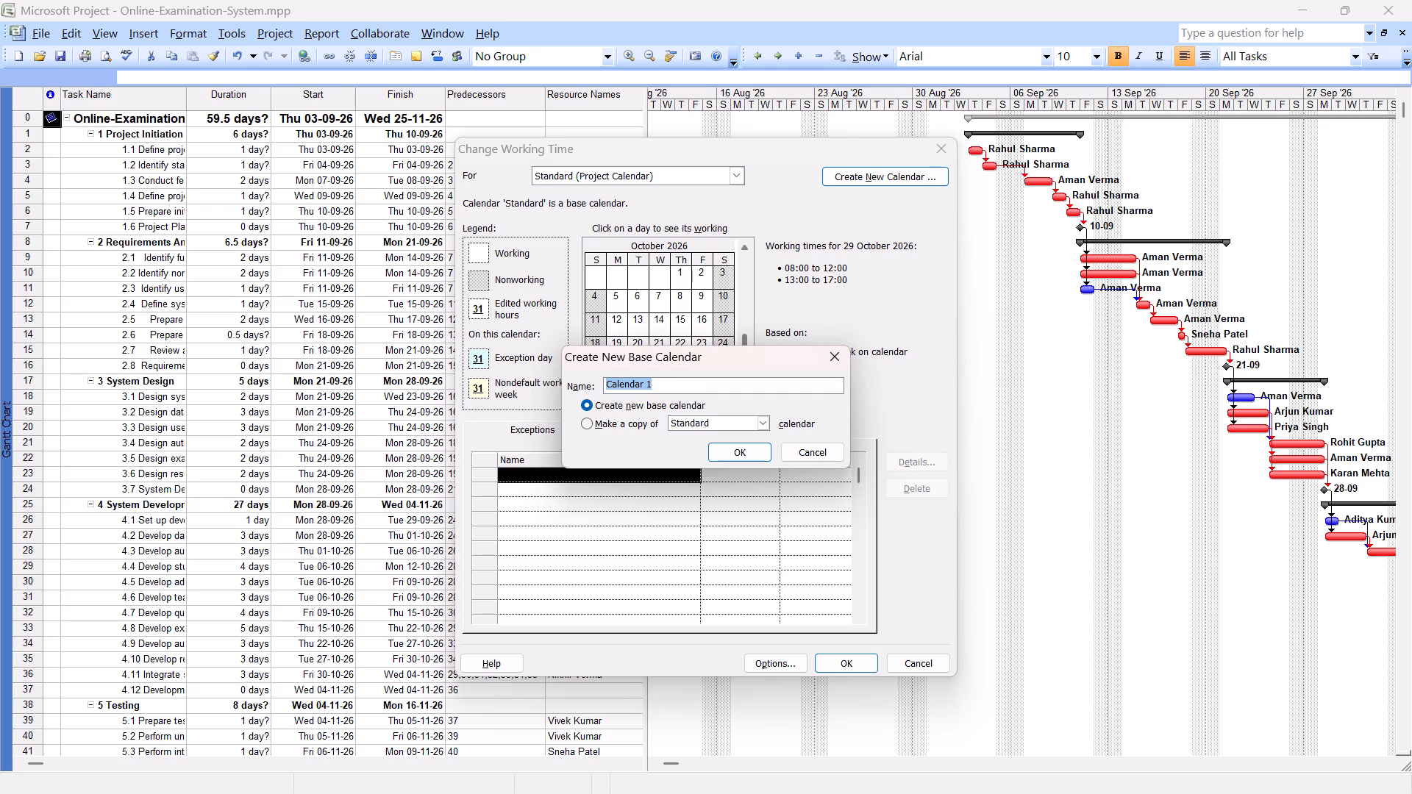
{"action": "key", "text": "BackSpace"}
{"action": "key", "text": "o"}
{"action": "key", "text": "BackSpace"}
{"action": "type", "text": "Online"}
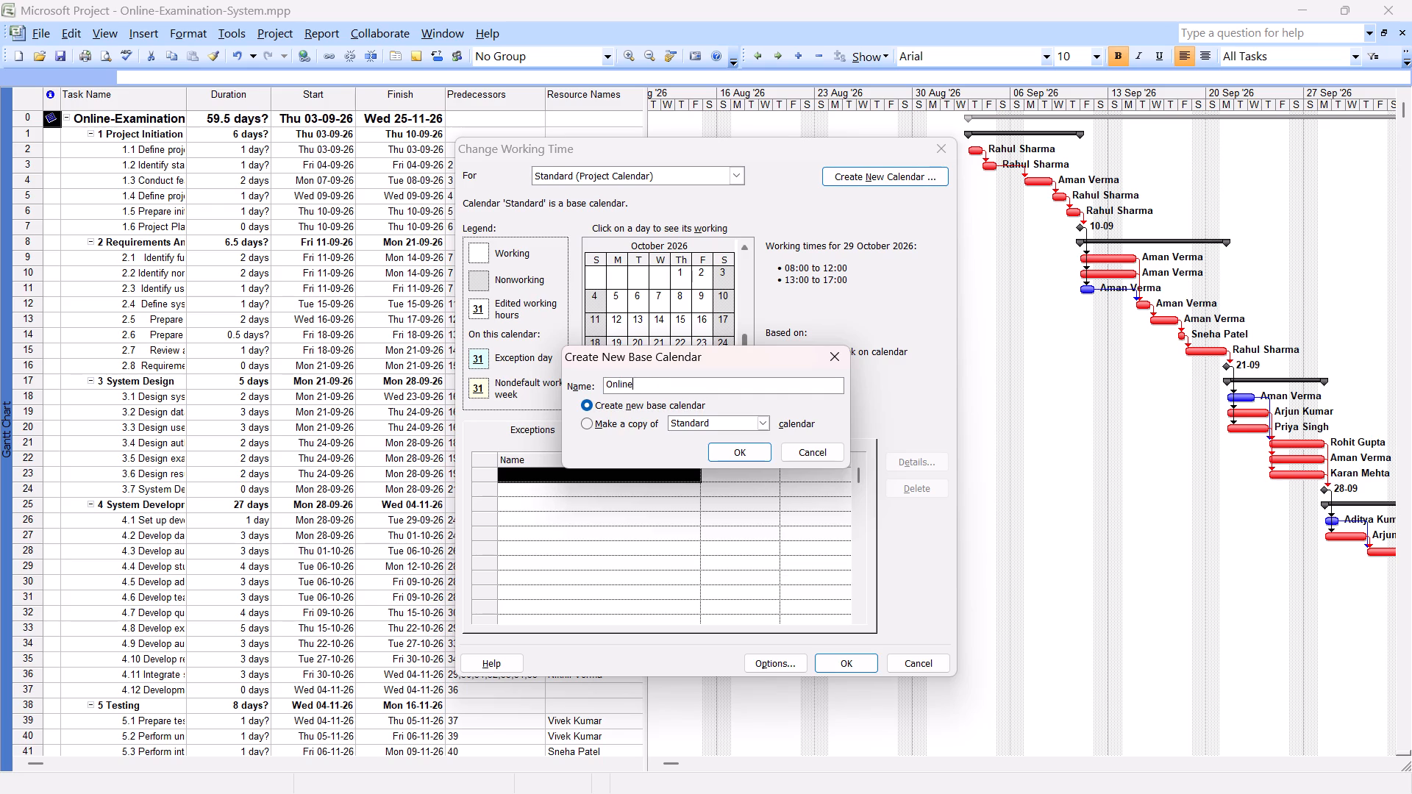
{"action": "key", "text": "space"}
{"action": "key", "text": "BackSpace"}
{"action": "key", "text": "shift+underscore"}
{"action": "key", "text": "BackSpace"}
{"action": "key", "text": "0"}
{"action": "key", "text": "BackSpace"}
{"action": "key", "text": "minus"}
{"action": "key", "text": "shift+e"}
{"action": "type", "text": "xamination"}
{"action": "left_click", "coordinate": [736, 451]}
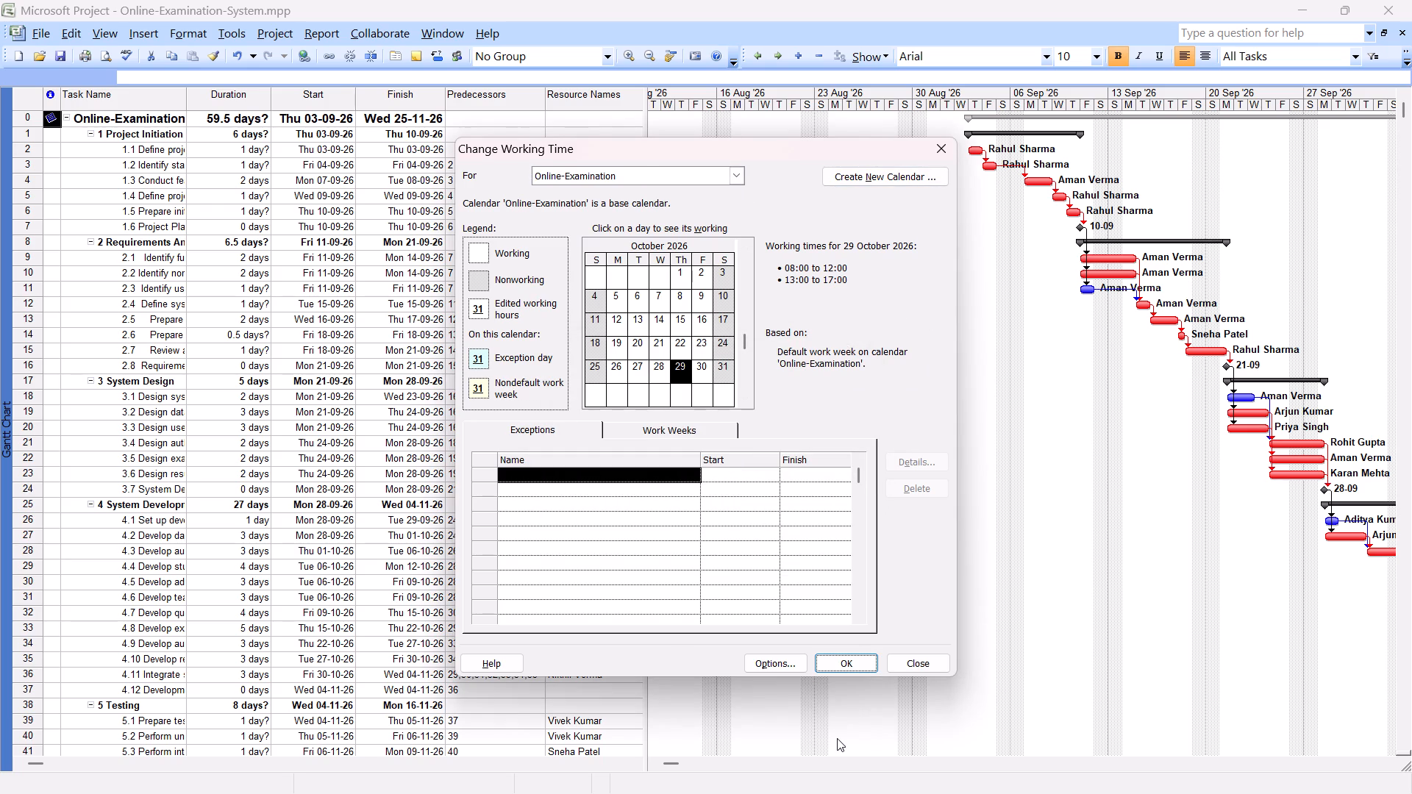
{"action": "left_click", "coordinate": [842, 665]}
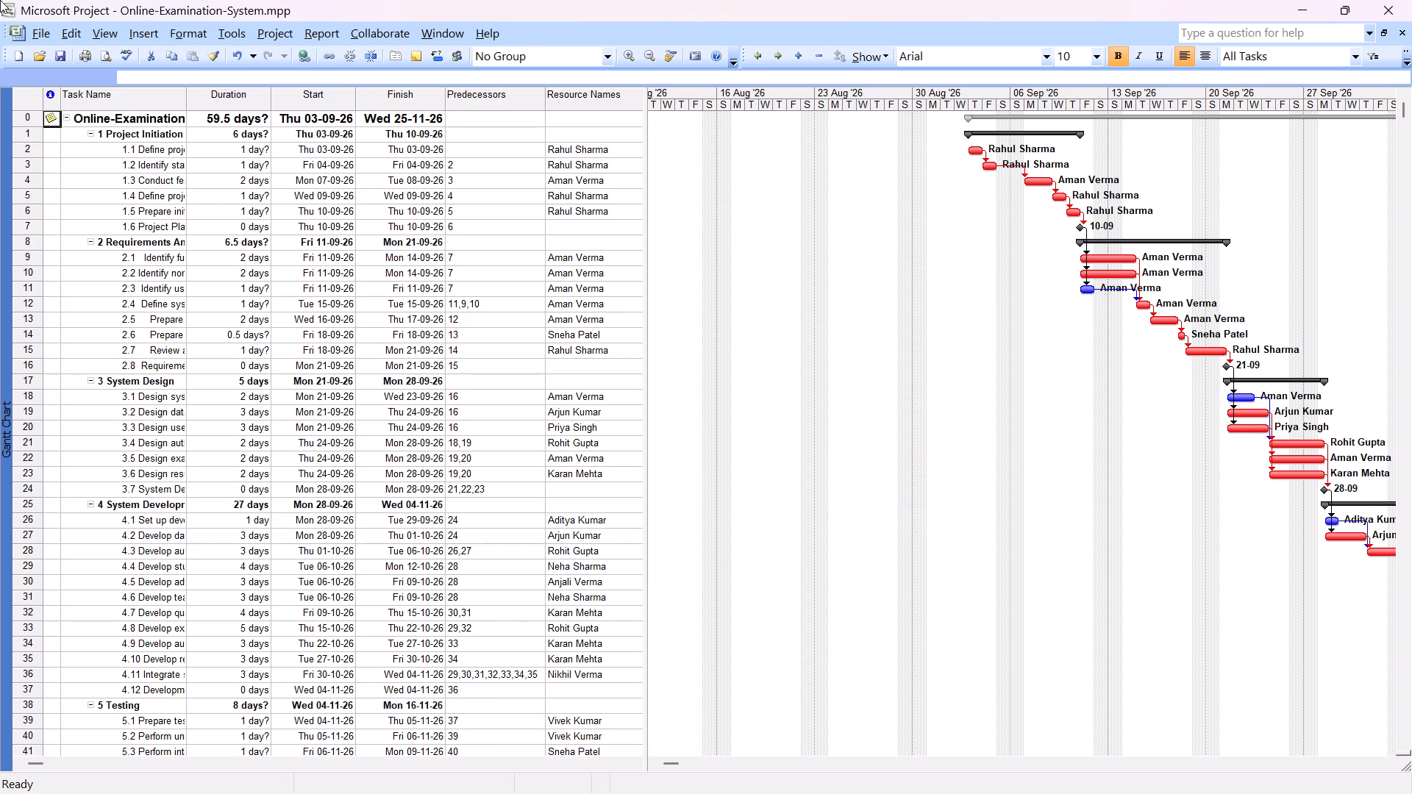
In the Resource Sheet, set the first resource's base calendar to Online-Examination.
{"action": "left_click", "coordinate": [118, 38]}
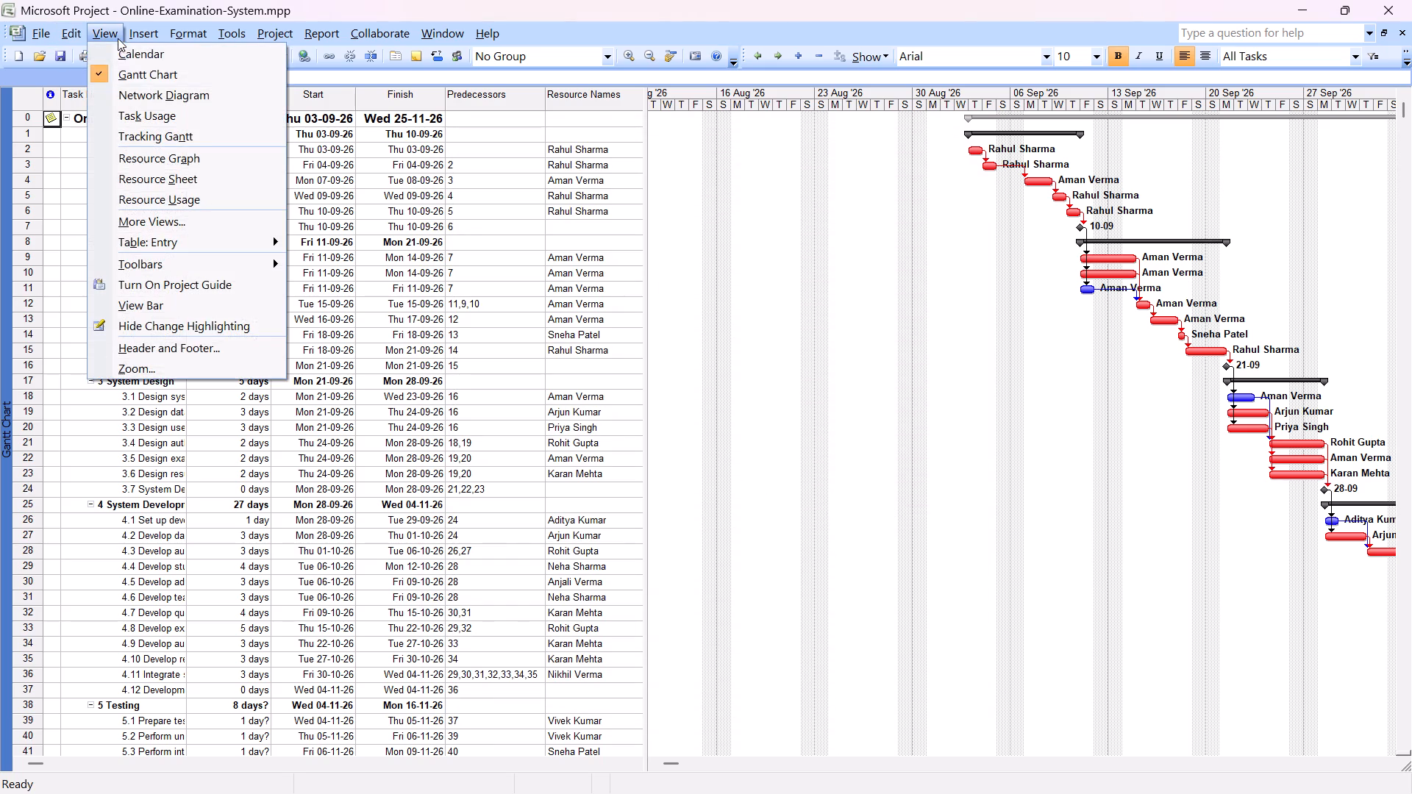
{"action": "left_click", "coordinate": [181, 176]}
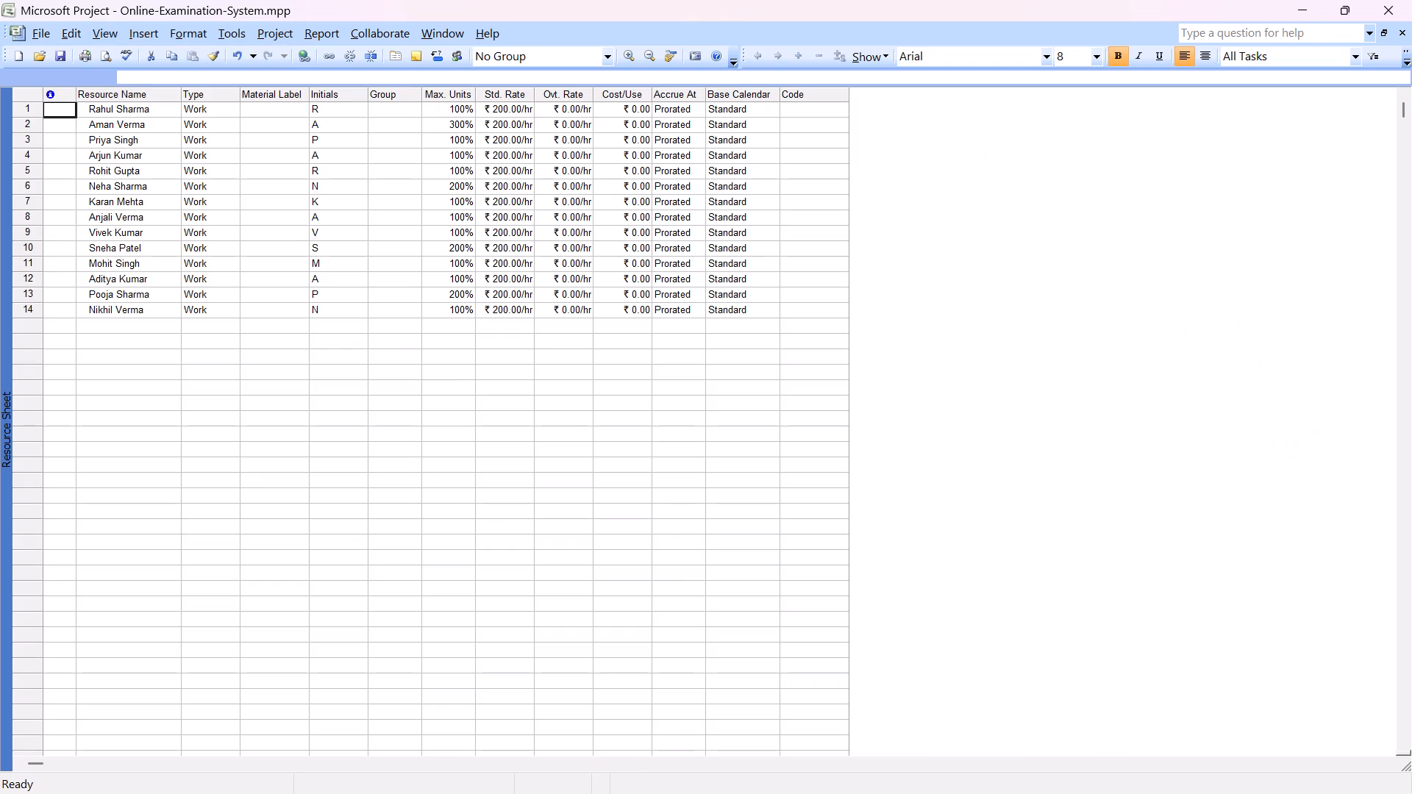
{"action": "left_click", "coordinate": [758, 97]}
{"action": "left_click", "coordinate": [769, 111]}
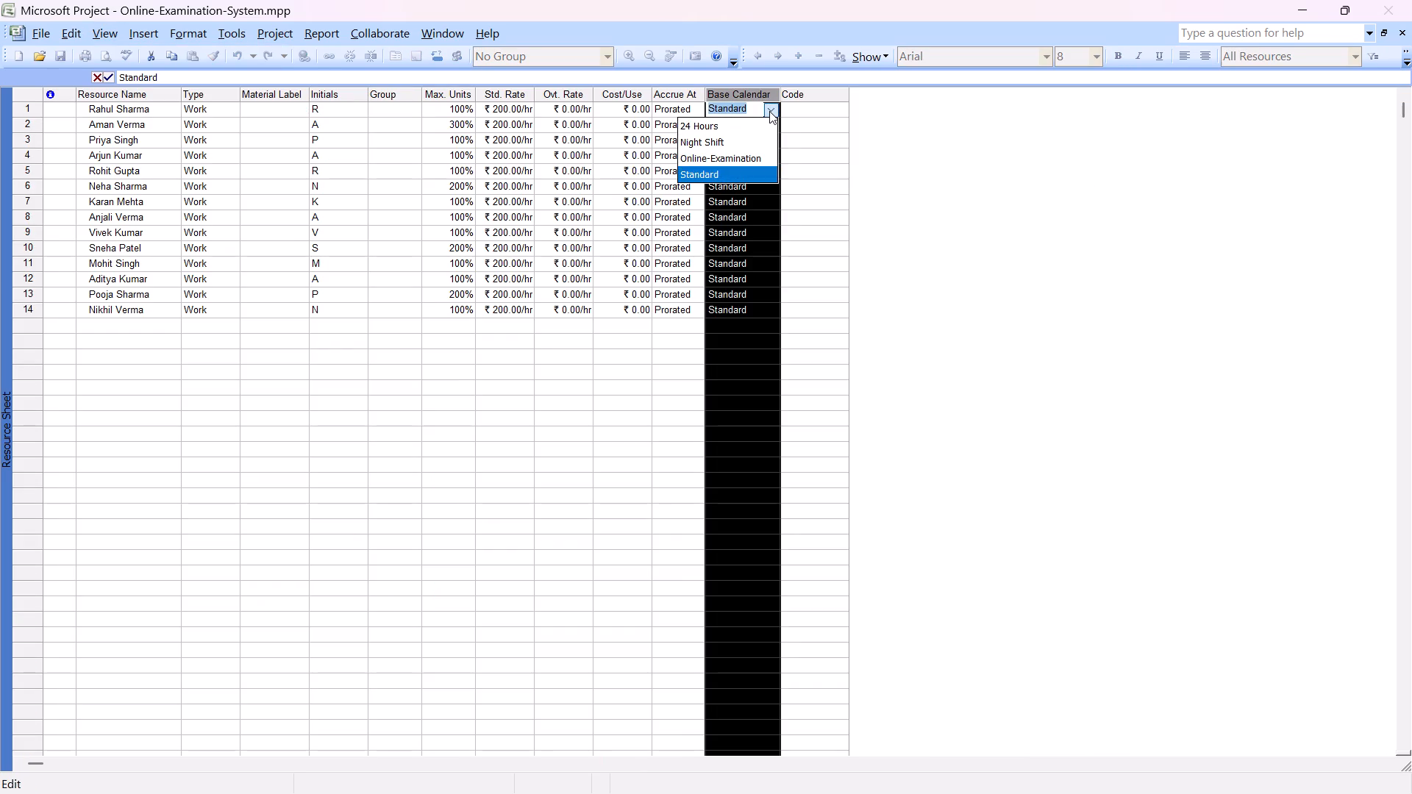
{"action": "left_click", "coordinate": [732, 154]}
{"action": "left_click", "coordinate": [824, 226]}
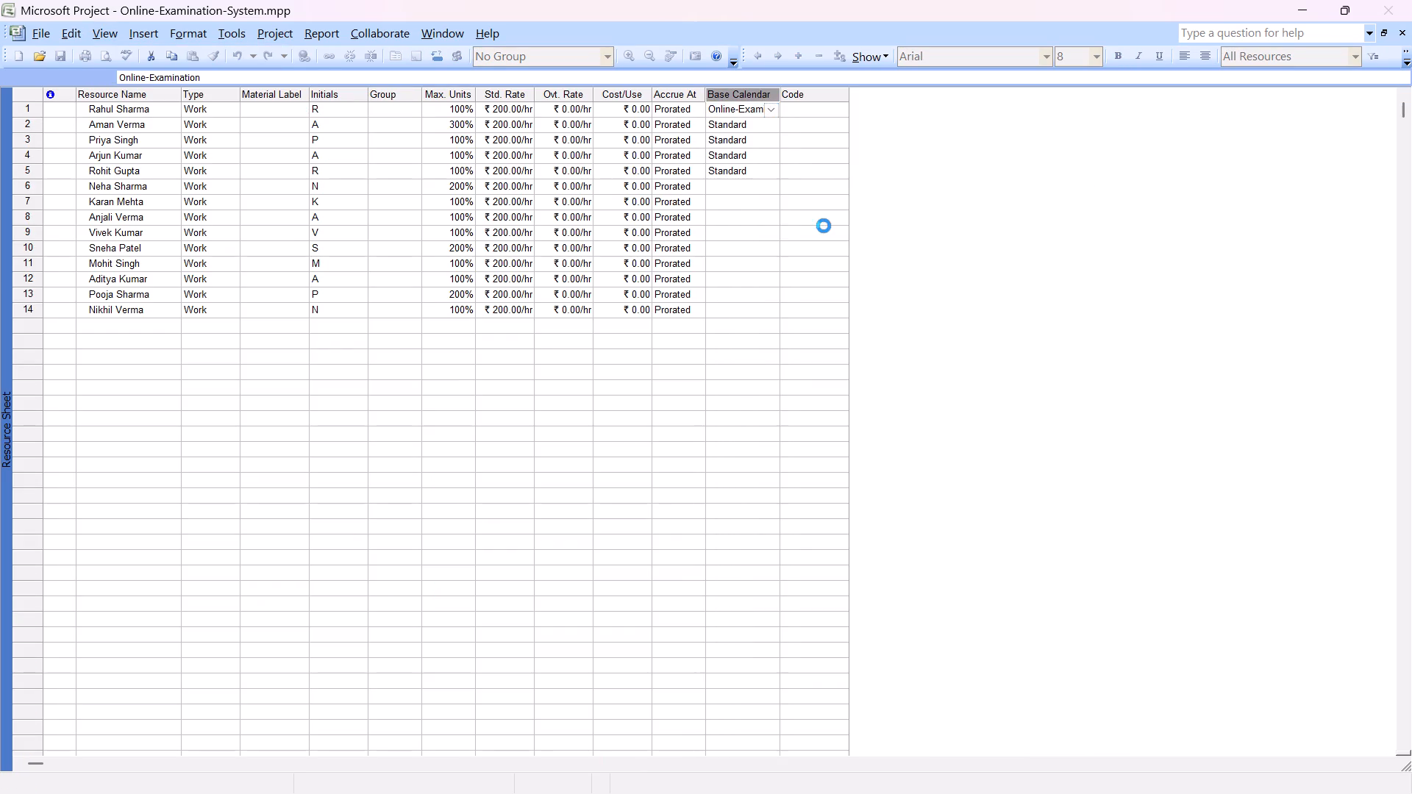
Fill the Online-Examination base calendar down from the first resource to all the other resources through row 14.
{"action": "left_click_drag", "start_coordinate": [742, 113], "coordinate": [752, 307]}
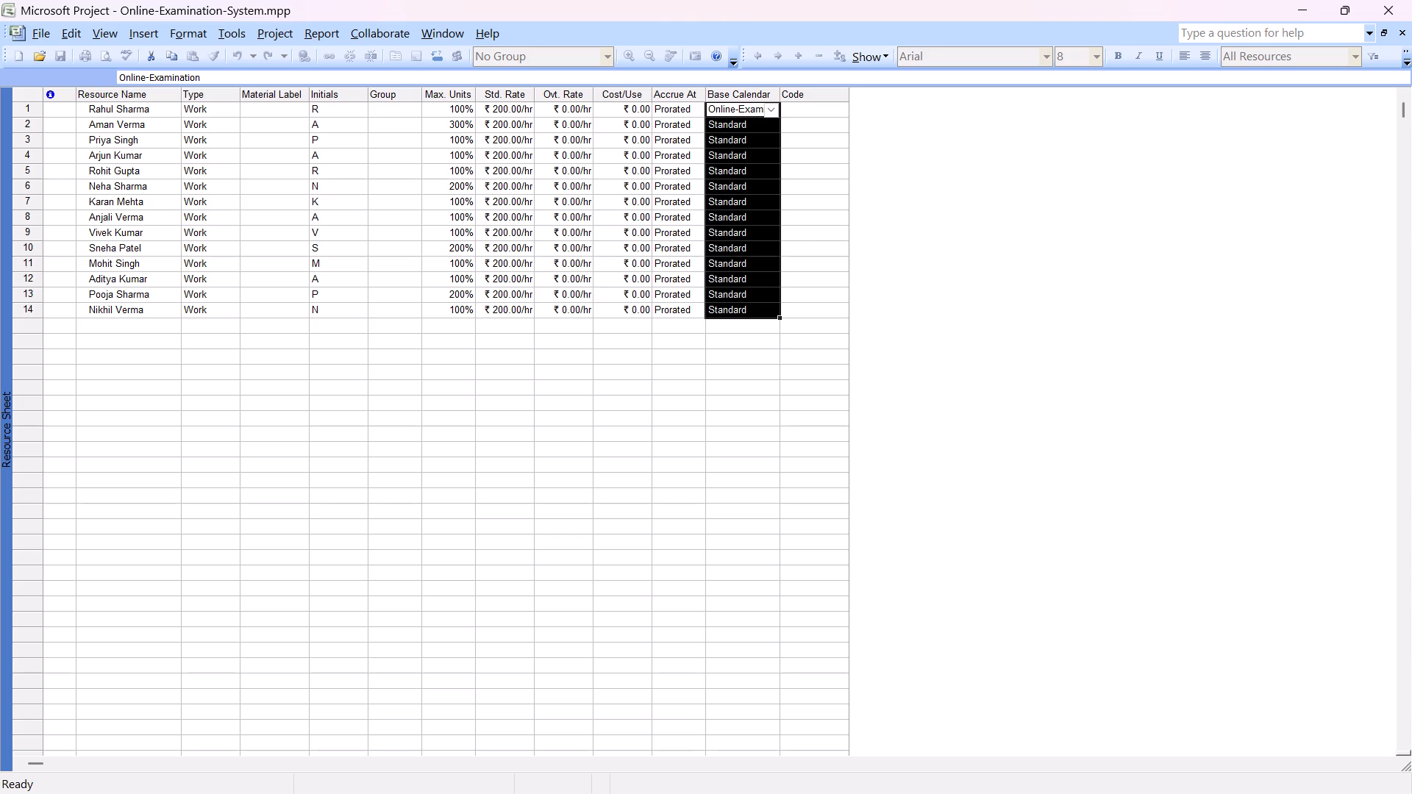
{"action": "left_click", "coordinate": [764, 370]}
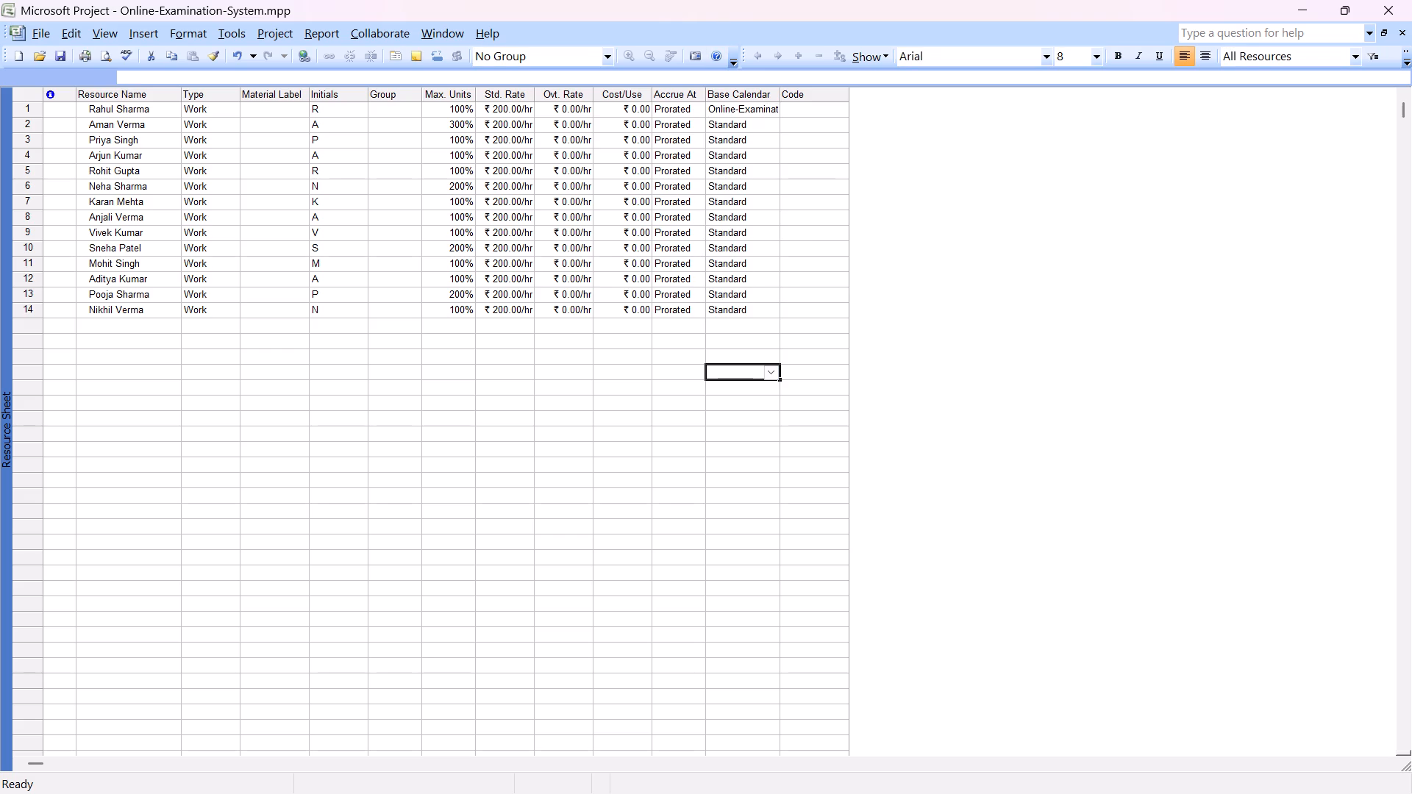
{"action": "left_click_drag", "start_coordinate": [746, 110], "coordinate": [763, 201]}
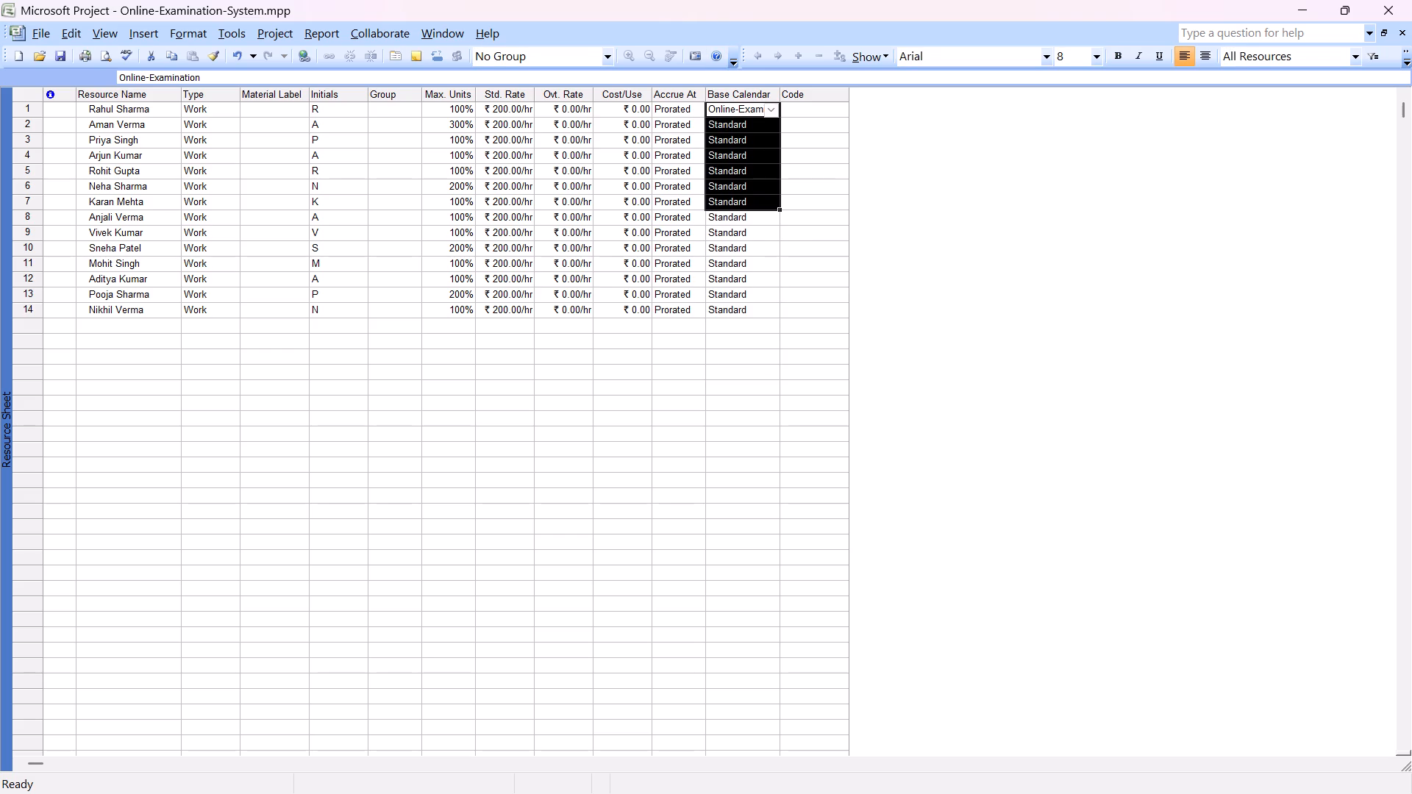
{"action": "left_click_drag", "start_coordinate": [763, 201], "coordinate": [751, 306]}
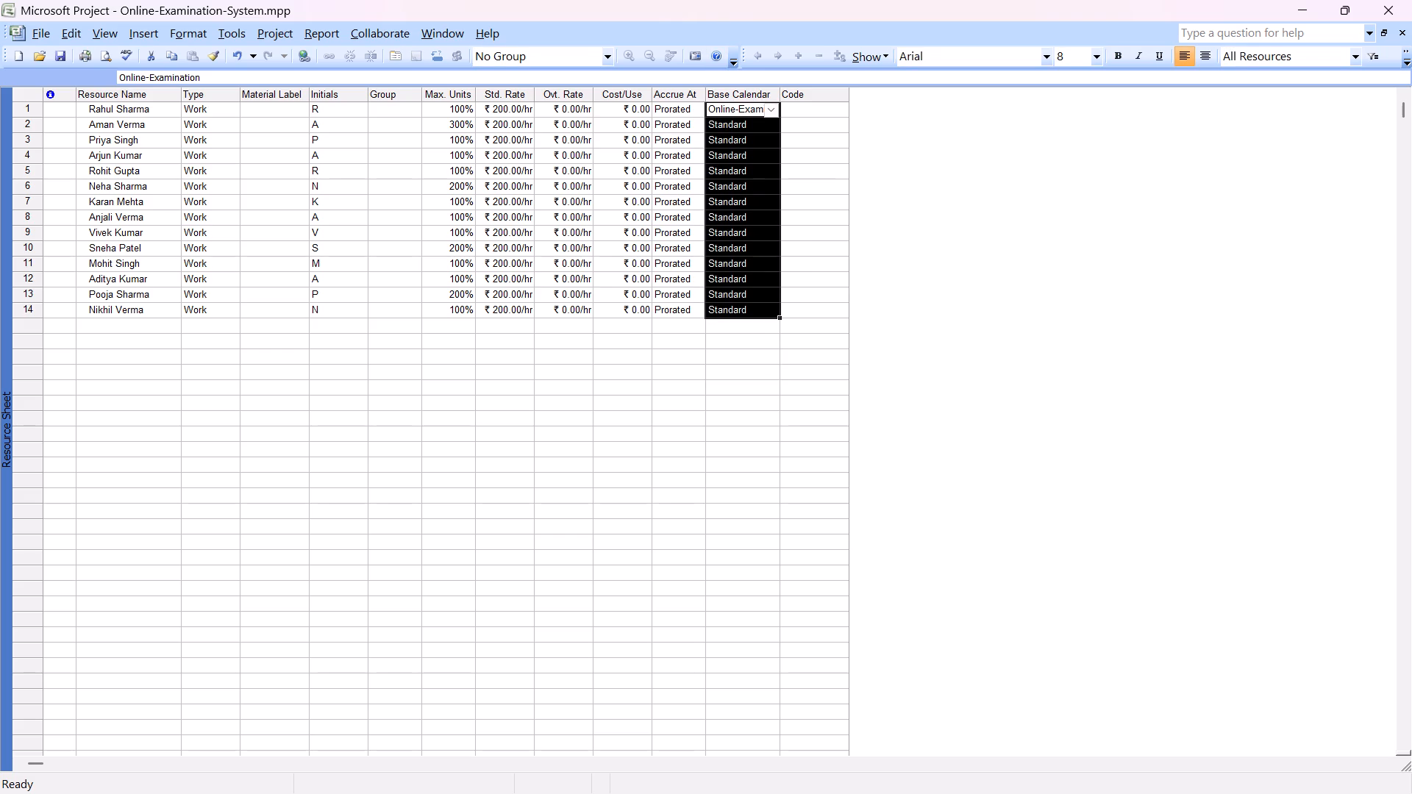
{"action": "right_click", "coordinate": [751, 306]}
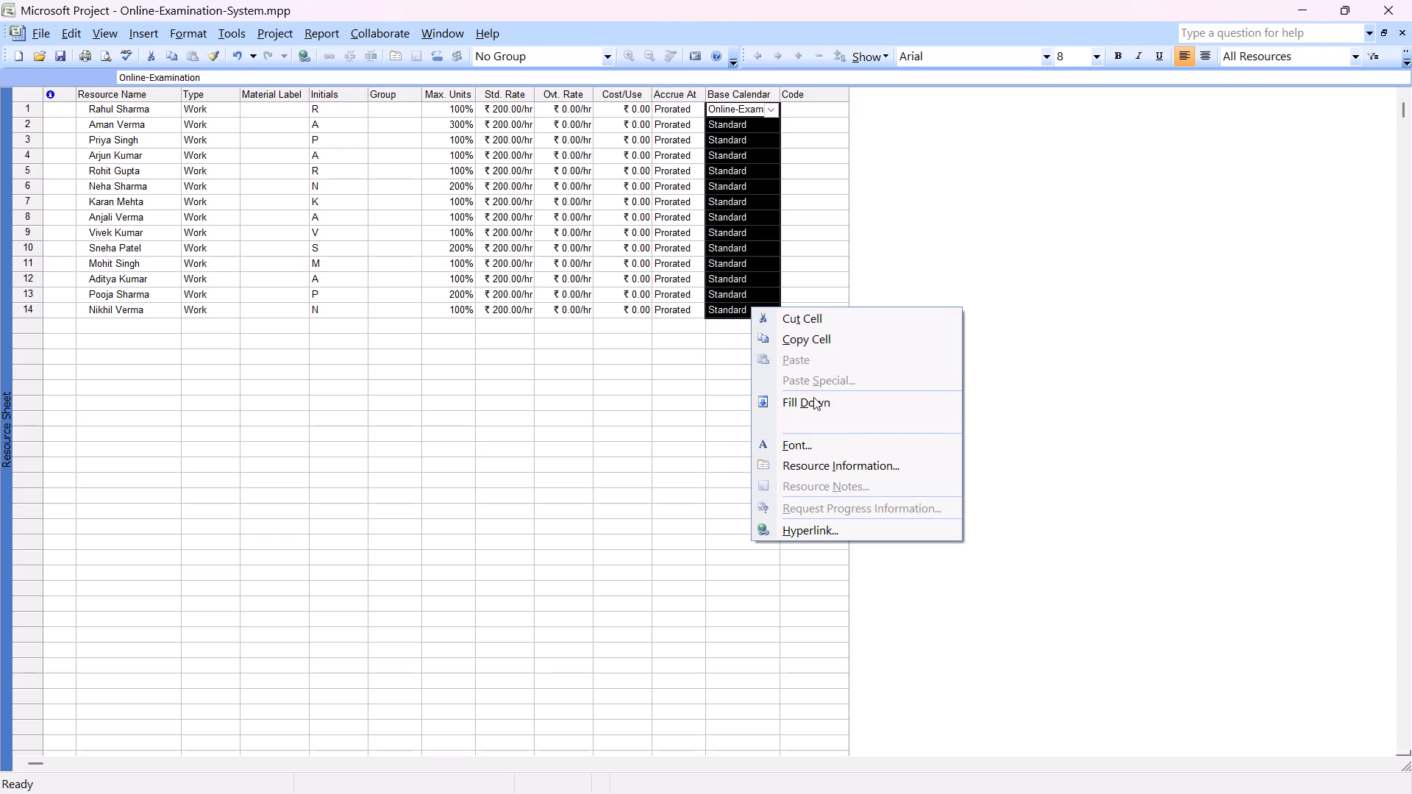
{"action": "left_click", "coordinate": [813, 397]}
{"action": "left_click", "coordinate": [801, 418]}
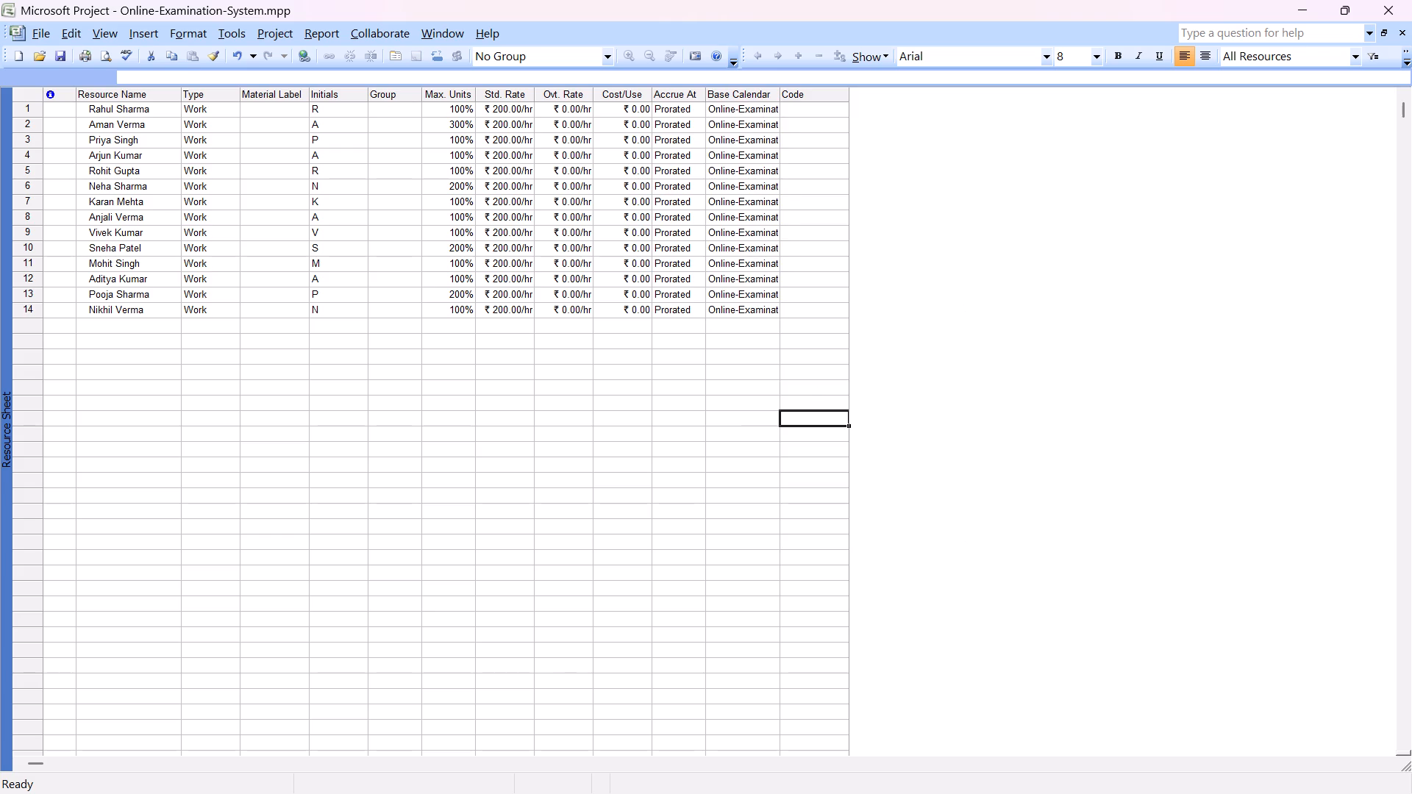
Fit the width of the Base Calendar column to its contents.
{"action": "double_click", "coordinate": [781, 93]}
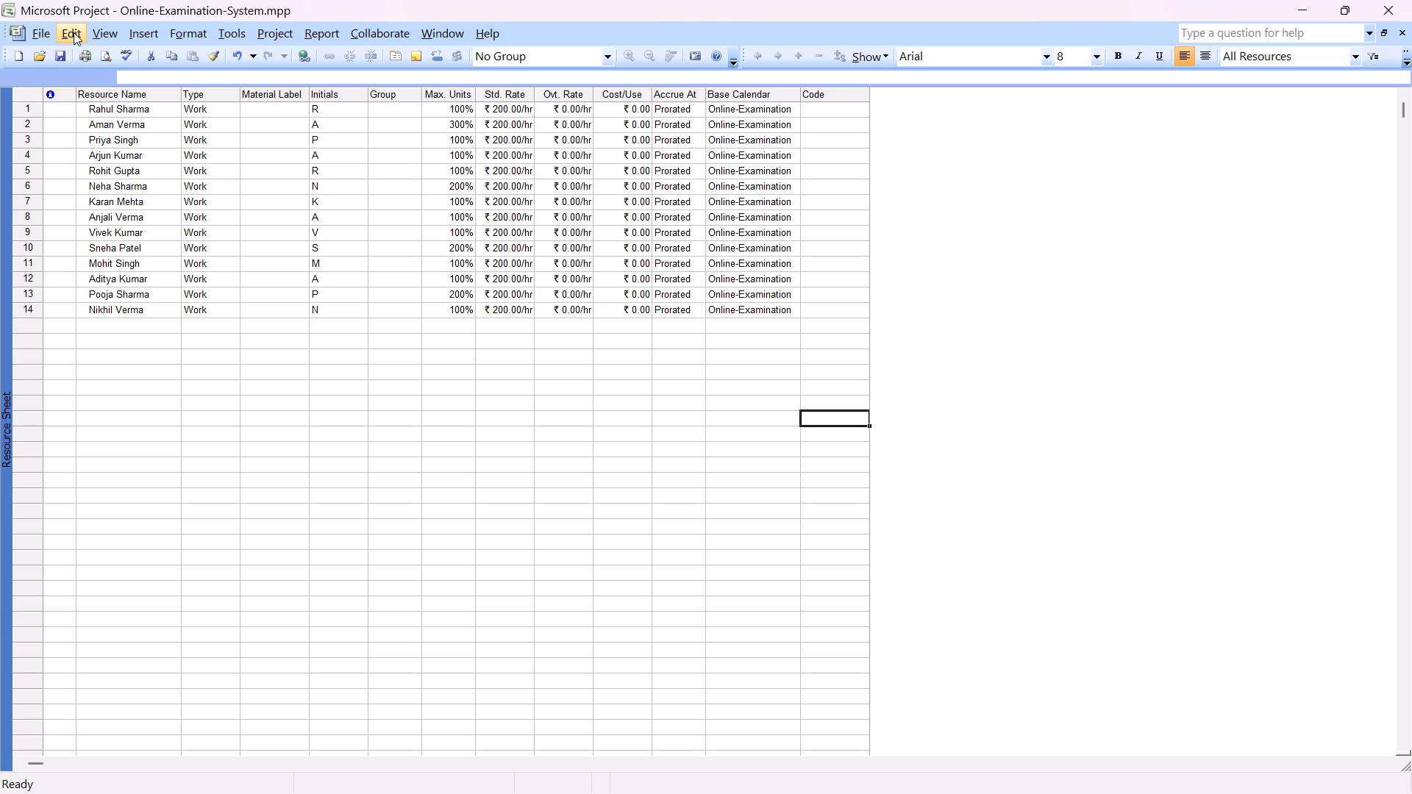
Return to the Gantt Chart view of the project.
{"action": "left_click", "coordinate": [98, 33]}
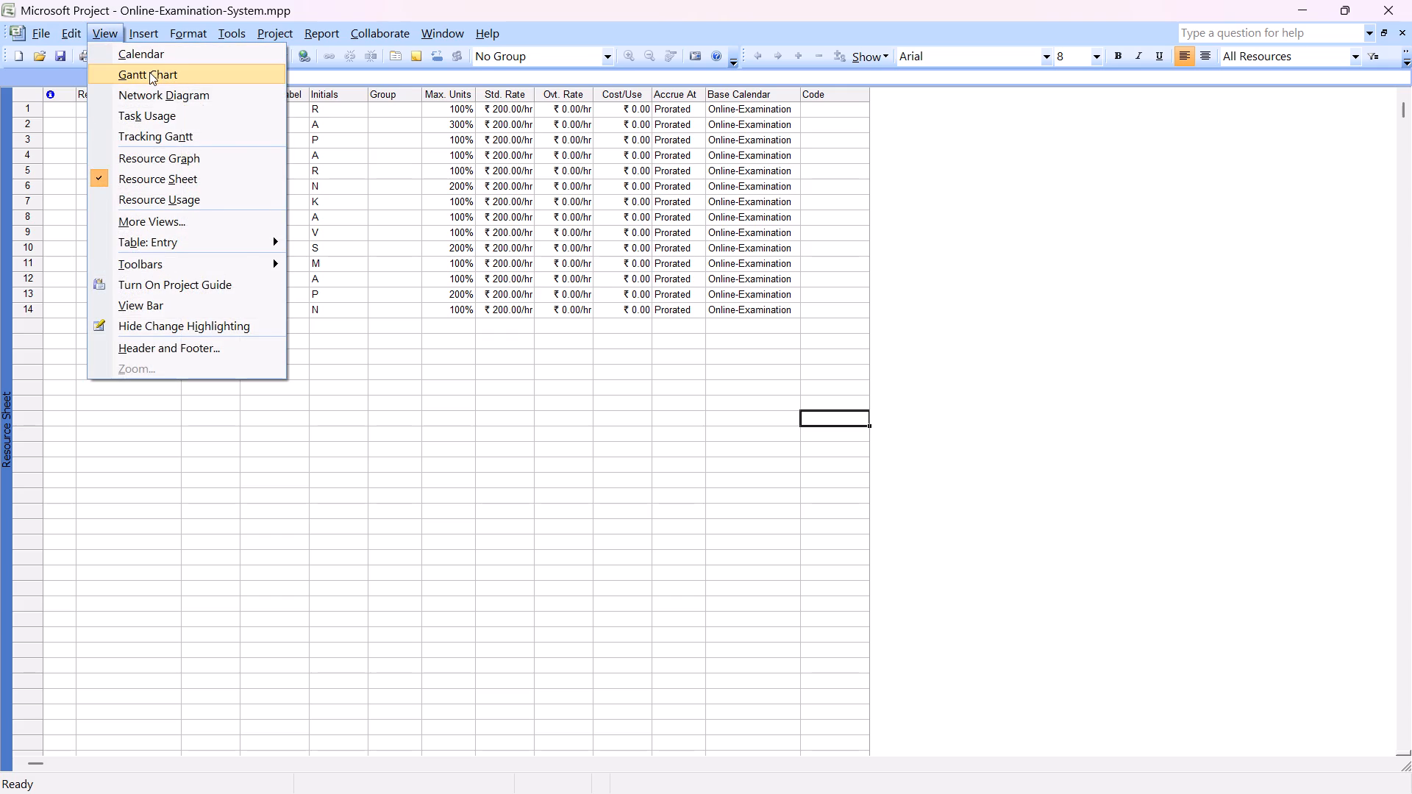
{"action": "left_click", "coordinate": [149, 72]}
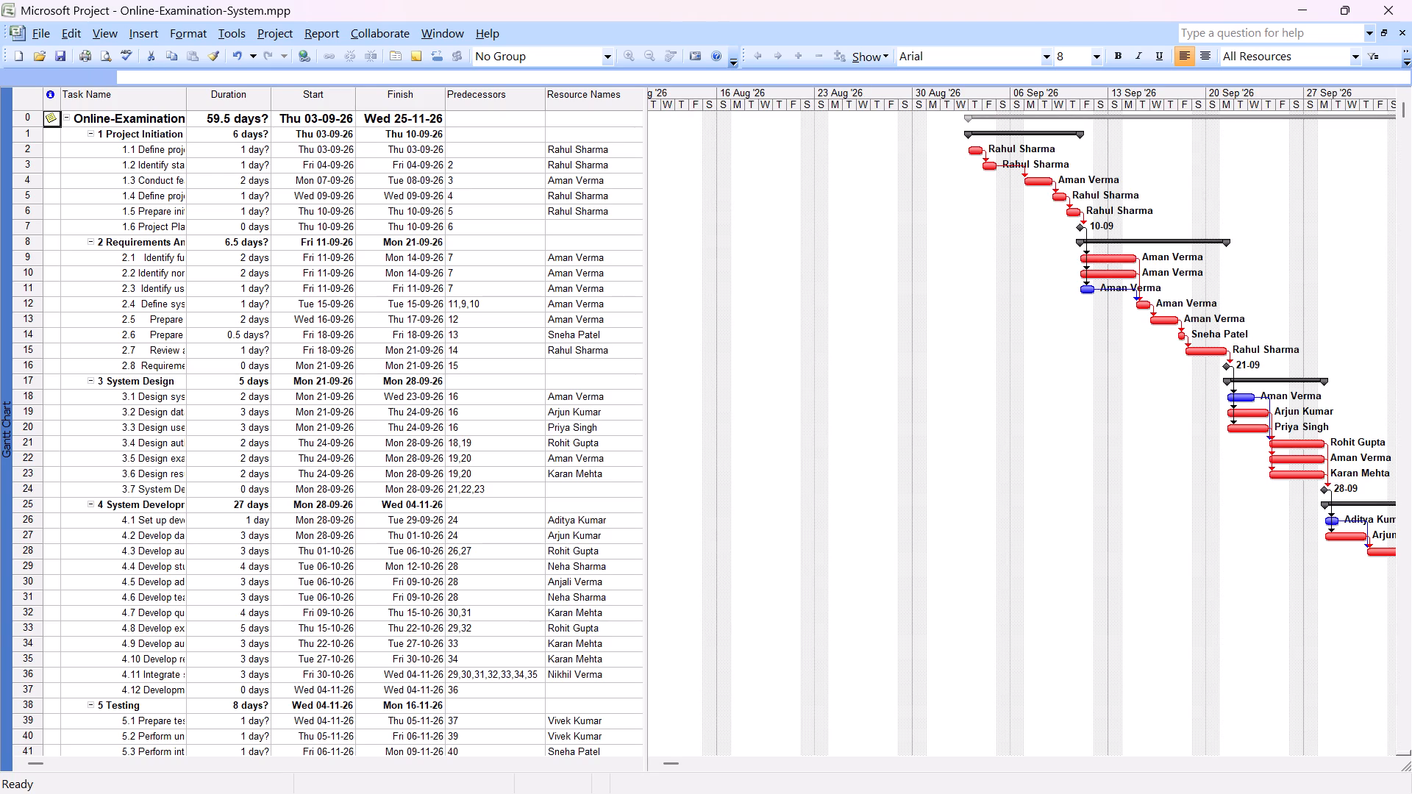
View the summary task information of the Requirements Analysis phase and close it without changes.
{"action": "left_click", "coordinate": [73, 240]}
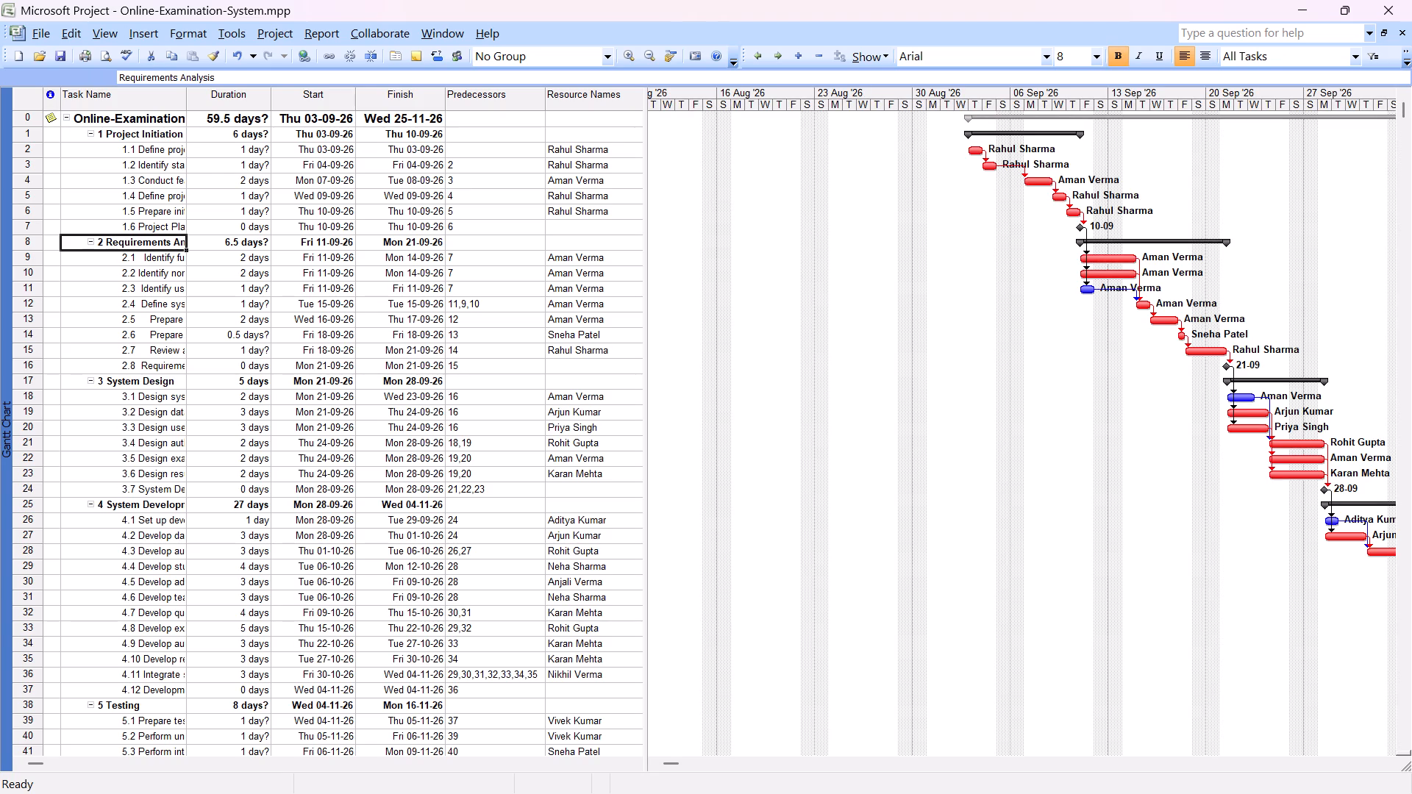
{"action": "left_click", "coordinate": [68, 287]}
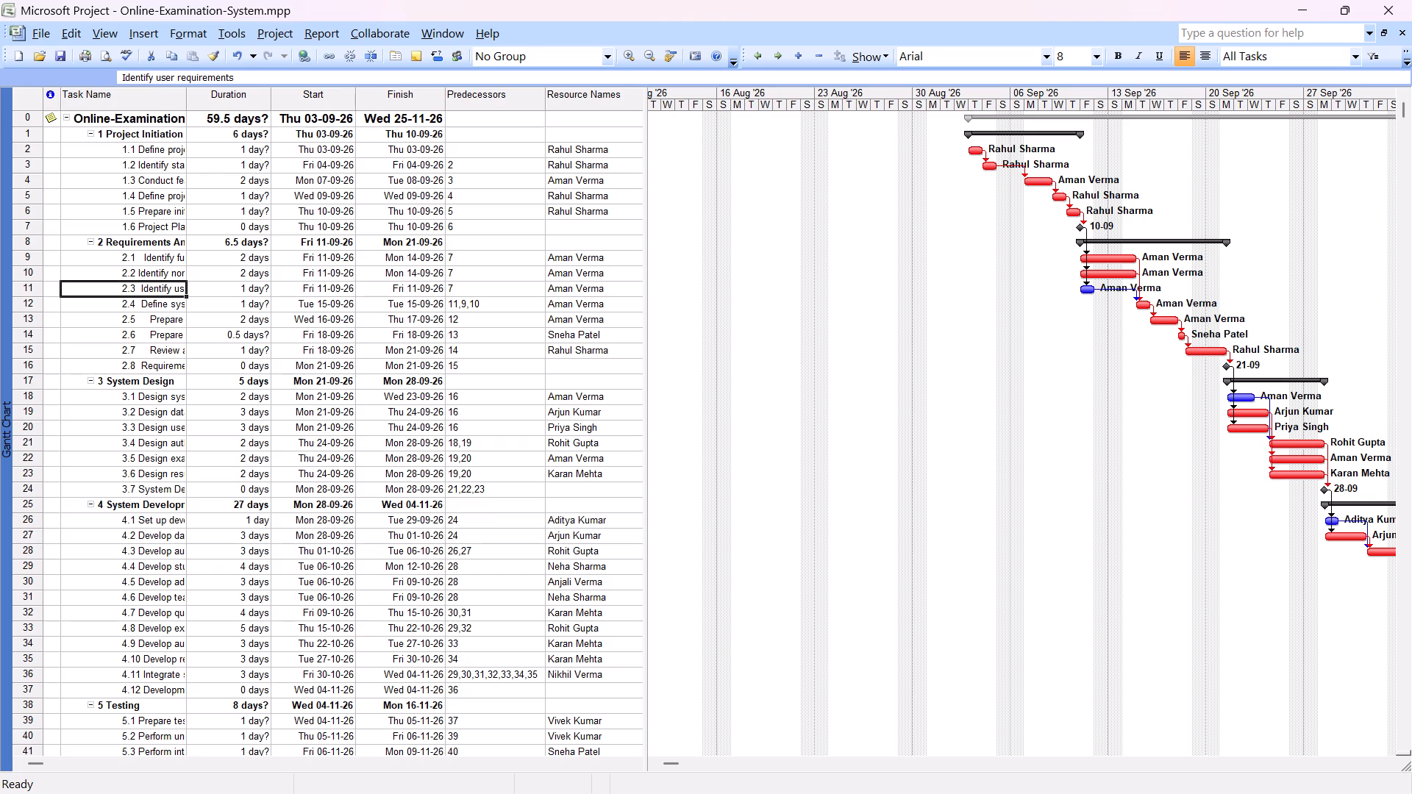
{"action": "double_click", "coordinate": [68, 242]}
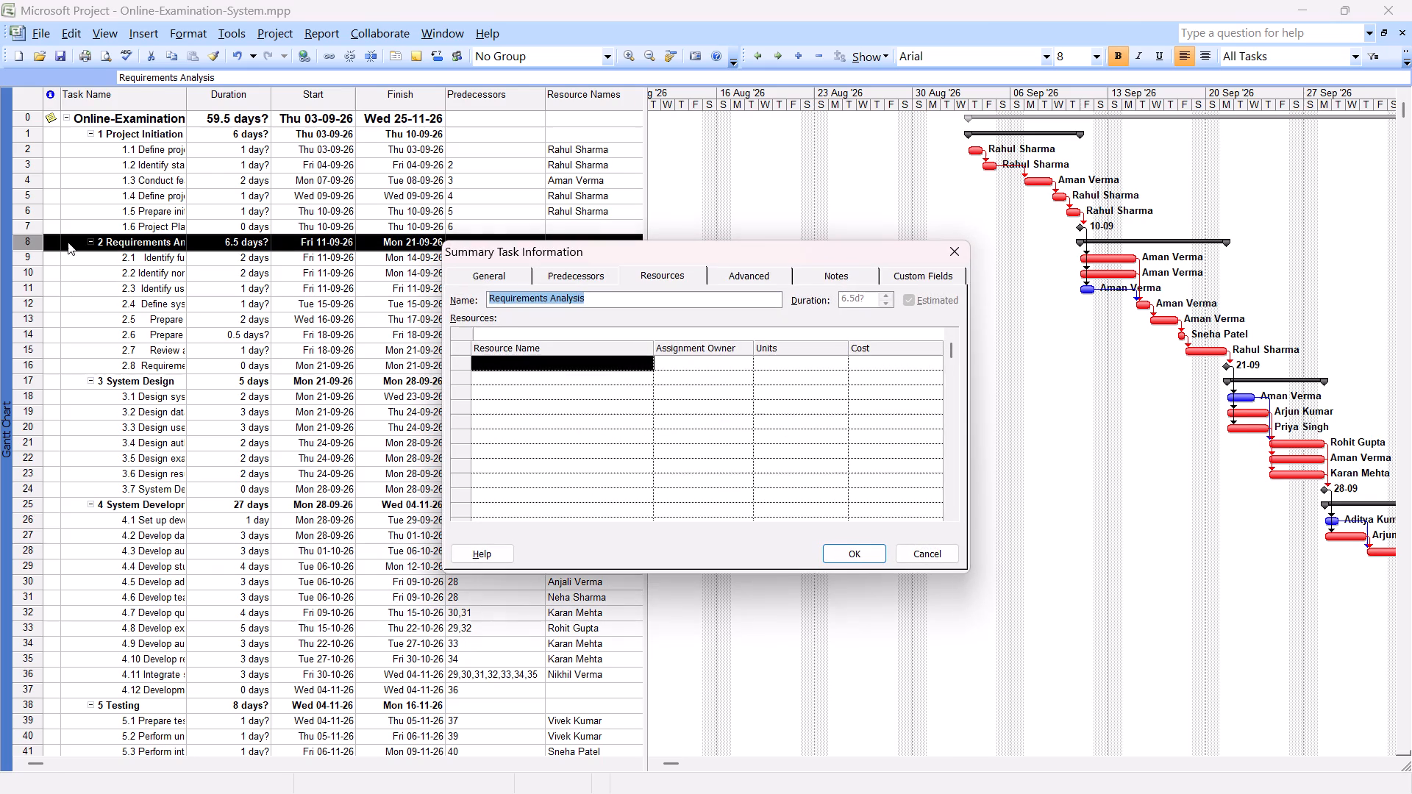
{"action": "left_click", "coordinate": [965, 250]}
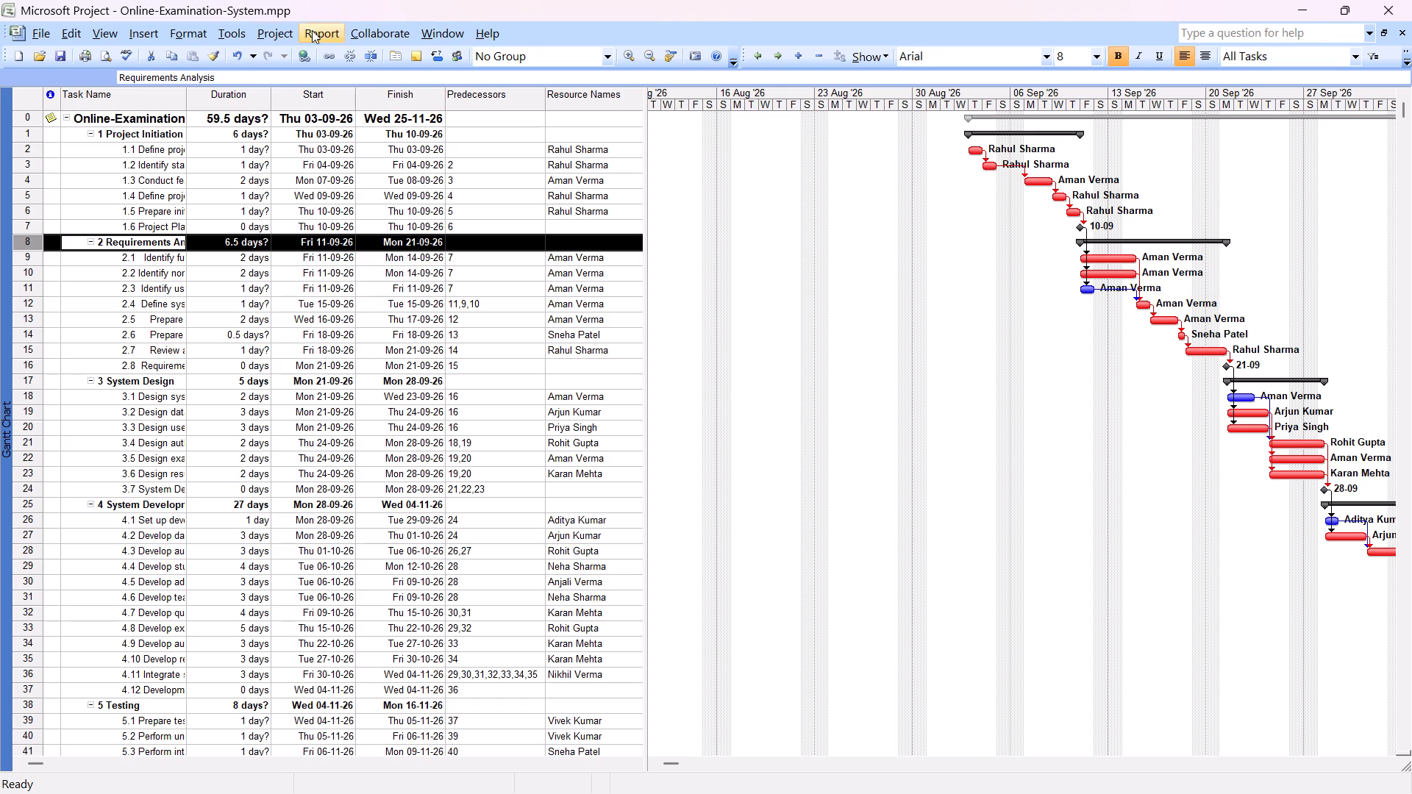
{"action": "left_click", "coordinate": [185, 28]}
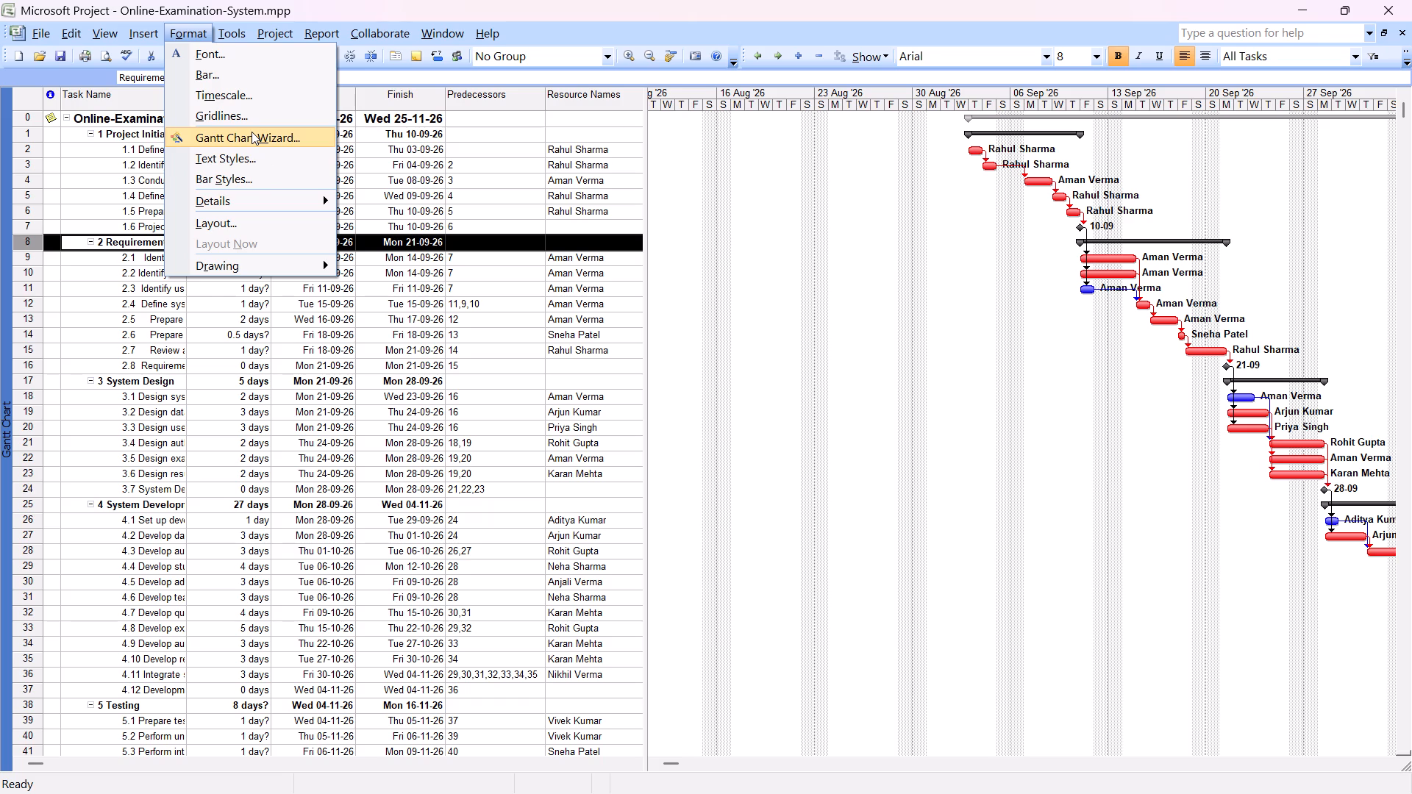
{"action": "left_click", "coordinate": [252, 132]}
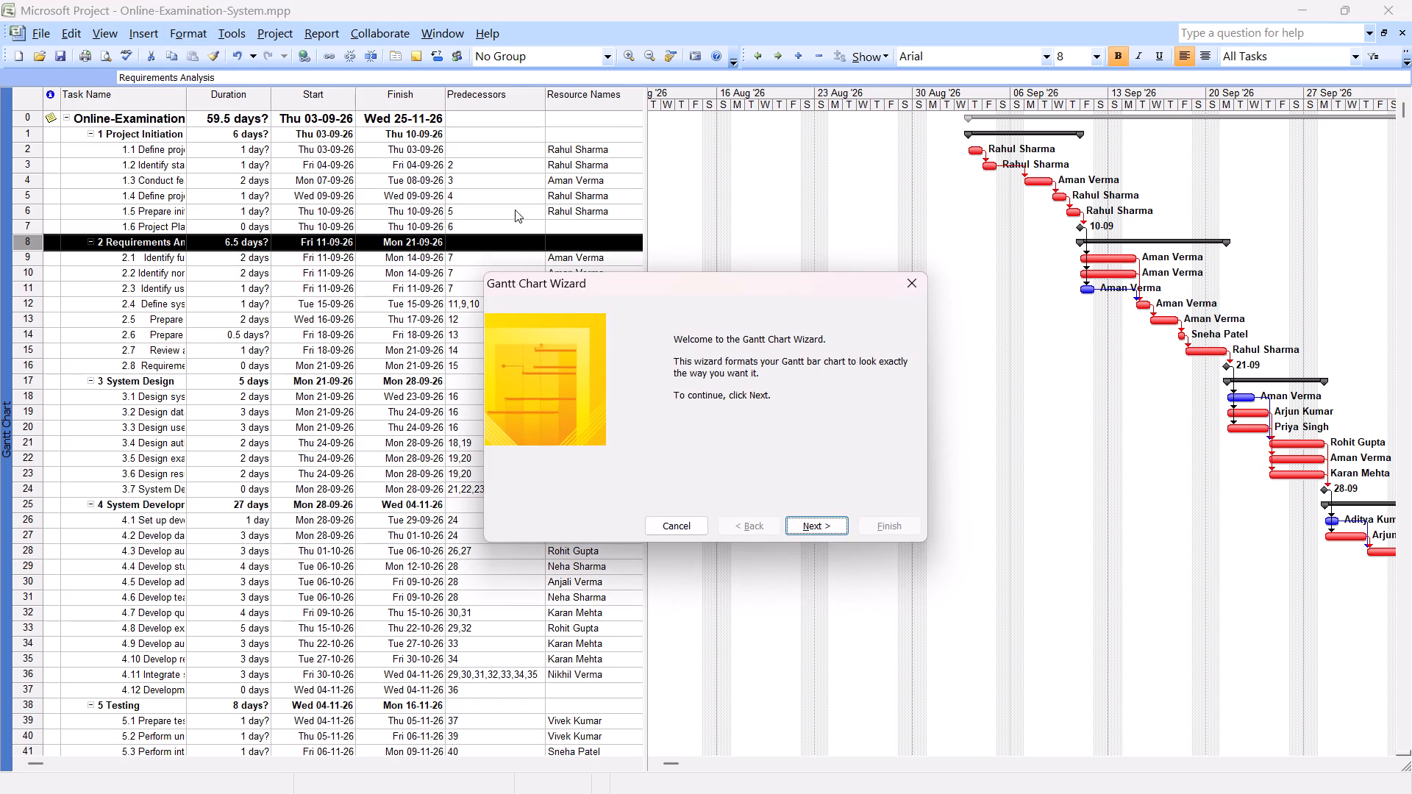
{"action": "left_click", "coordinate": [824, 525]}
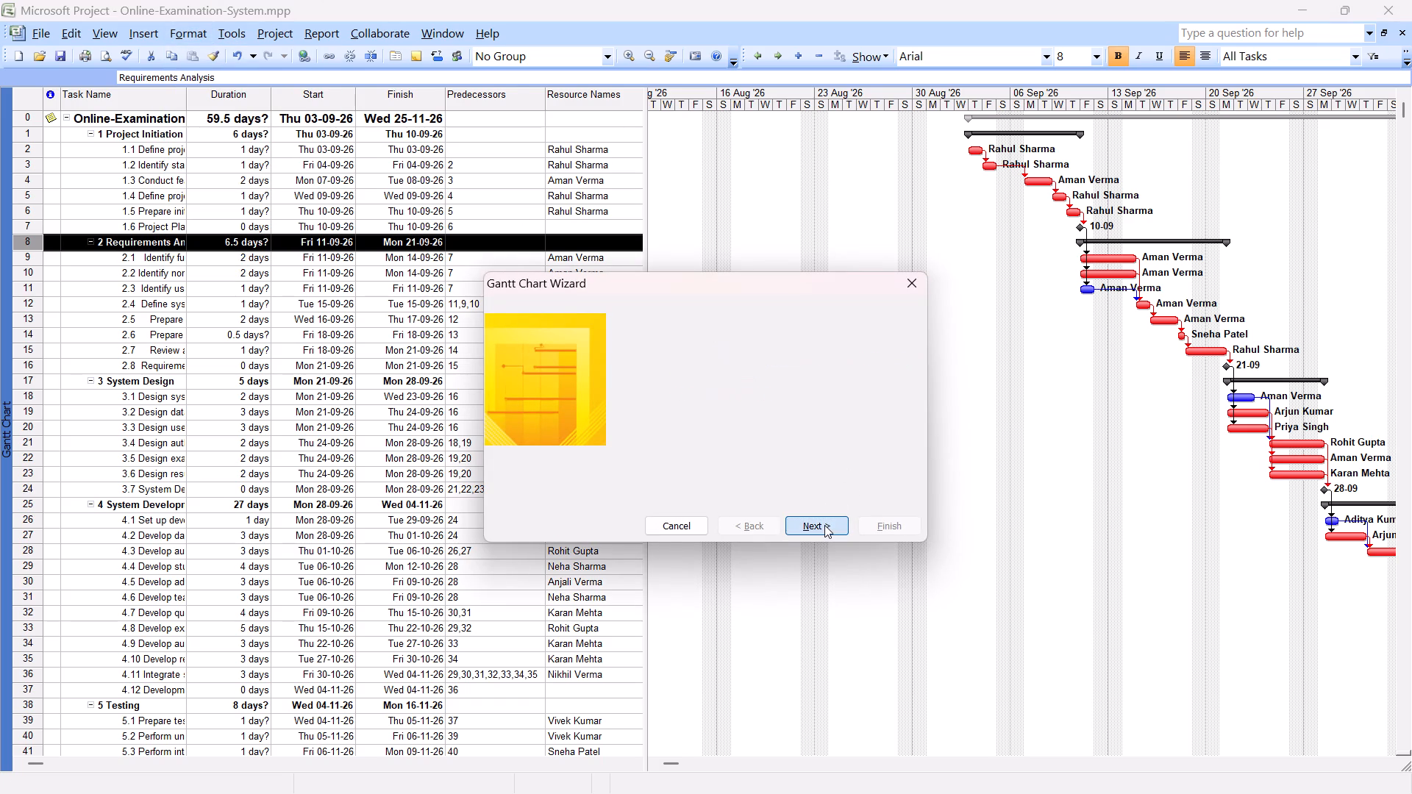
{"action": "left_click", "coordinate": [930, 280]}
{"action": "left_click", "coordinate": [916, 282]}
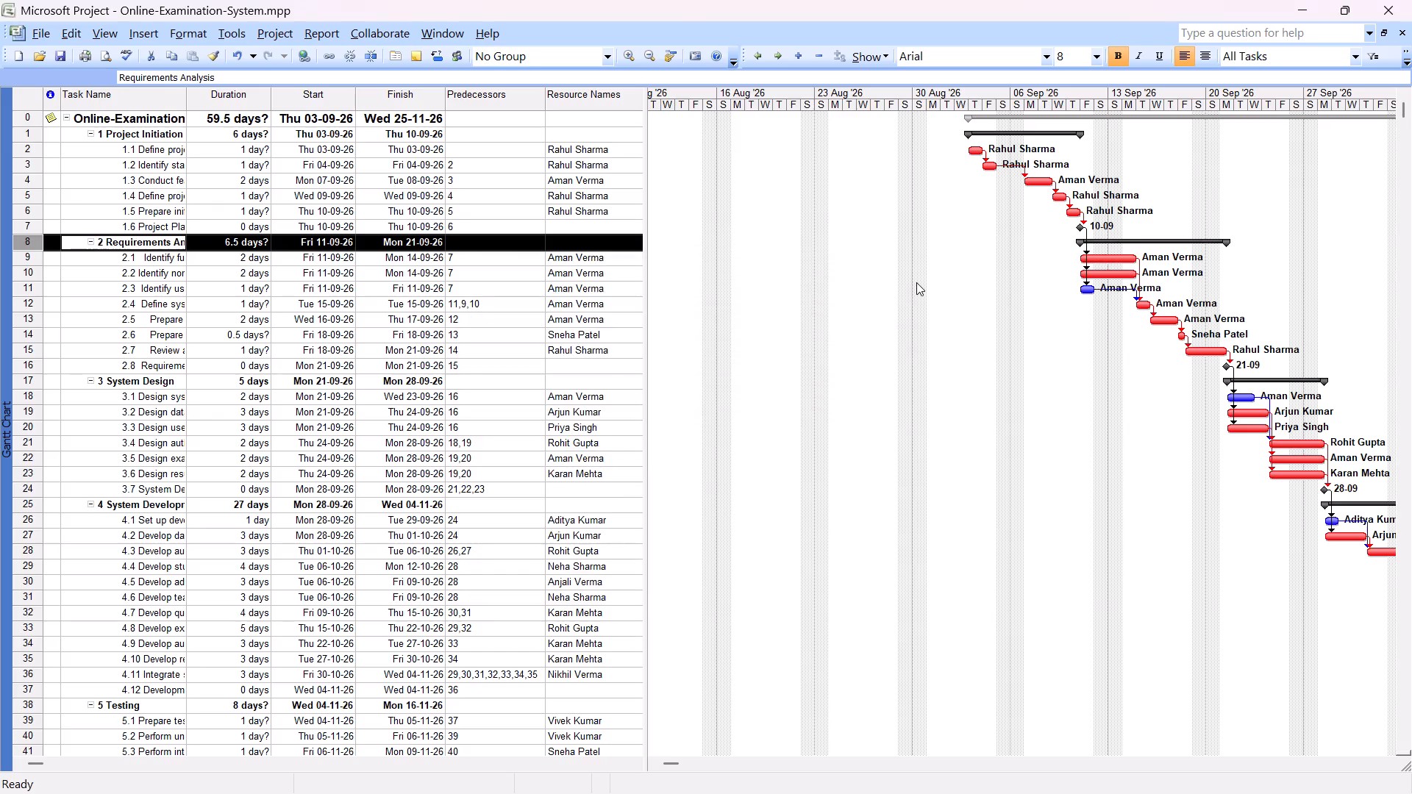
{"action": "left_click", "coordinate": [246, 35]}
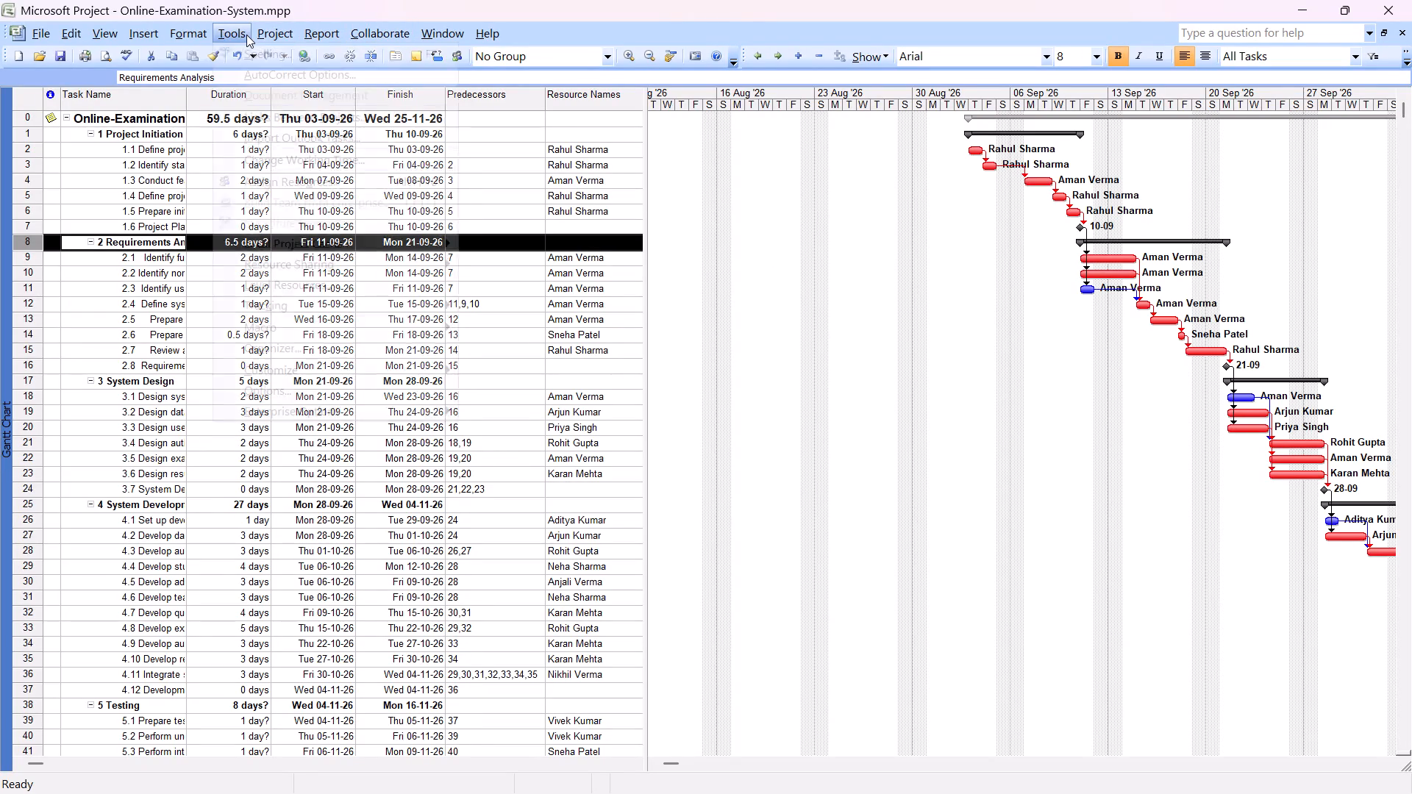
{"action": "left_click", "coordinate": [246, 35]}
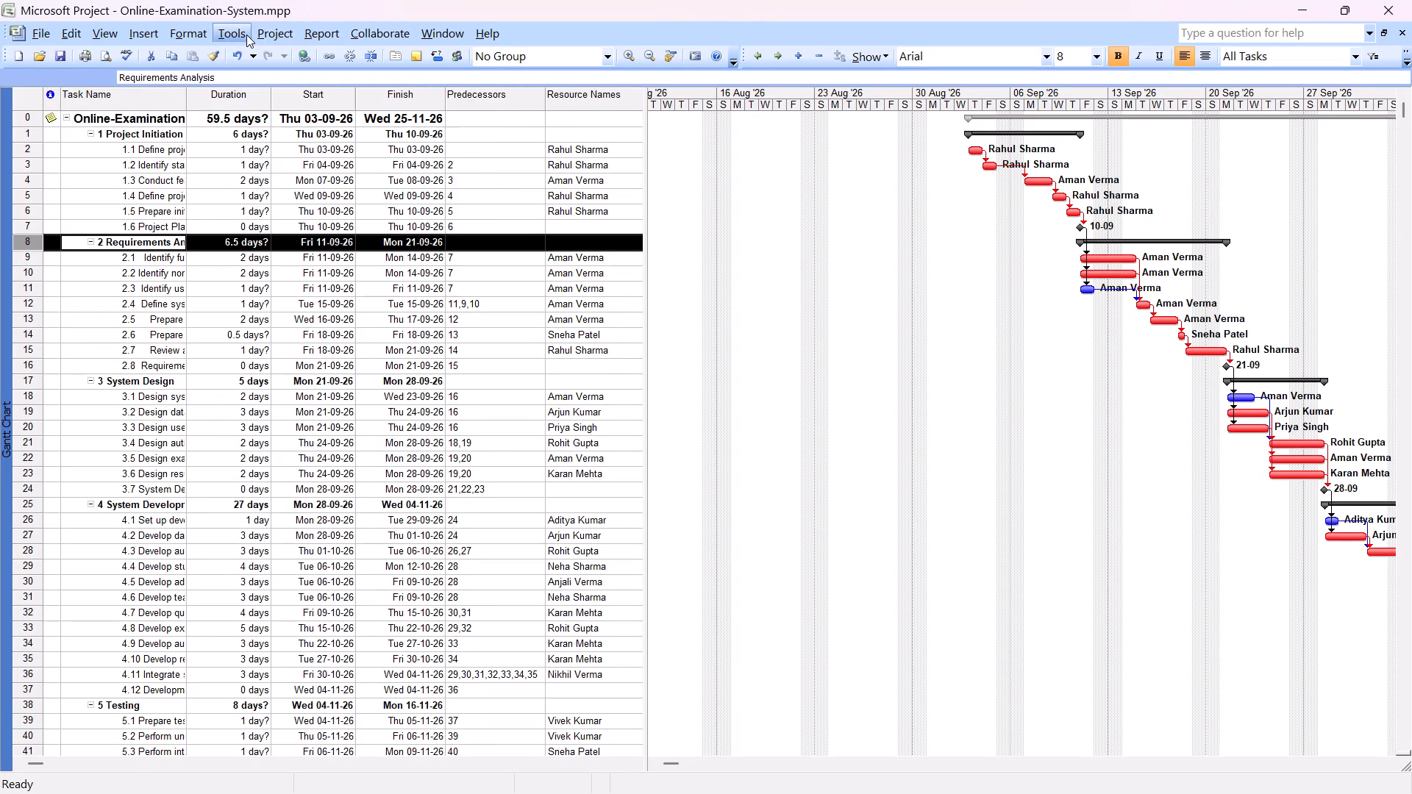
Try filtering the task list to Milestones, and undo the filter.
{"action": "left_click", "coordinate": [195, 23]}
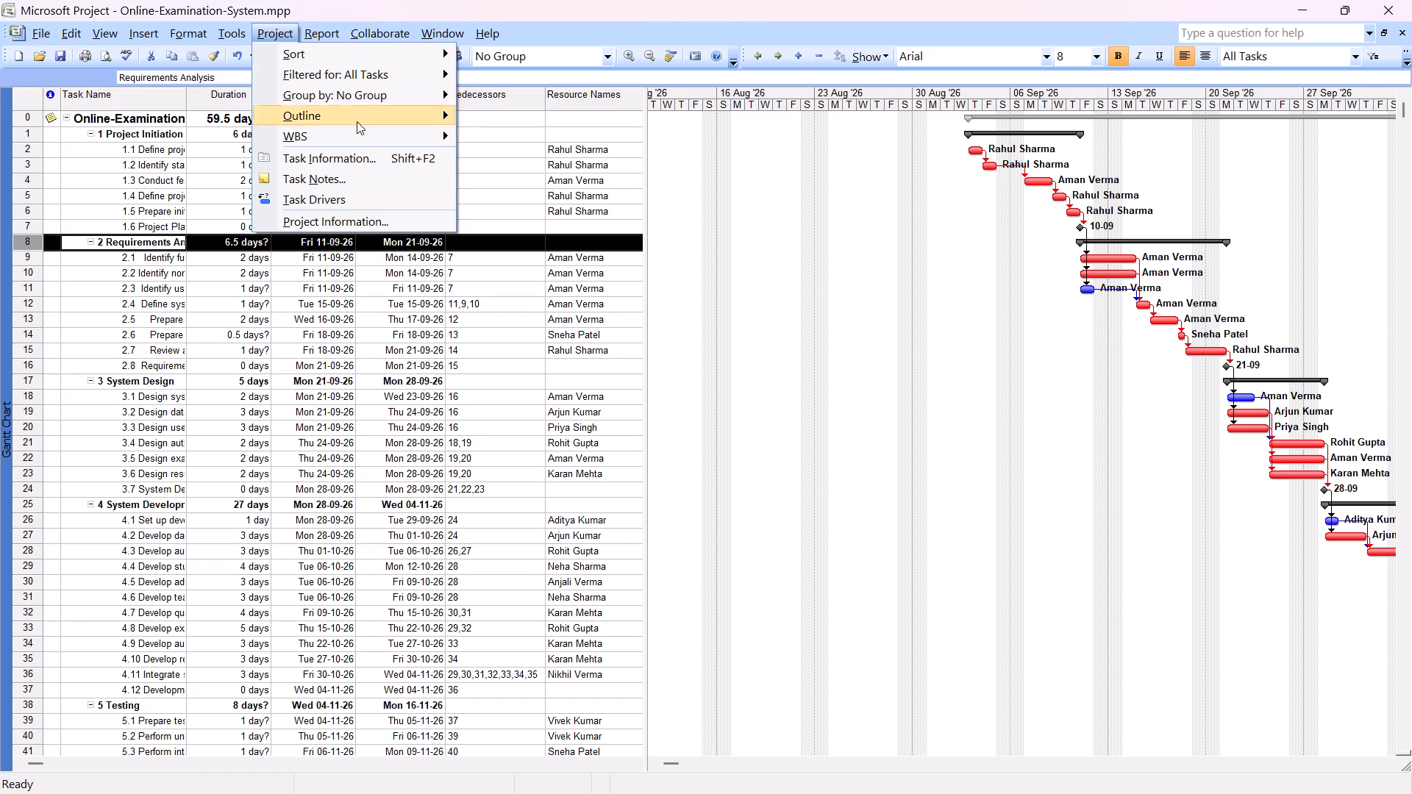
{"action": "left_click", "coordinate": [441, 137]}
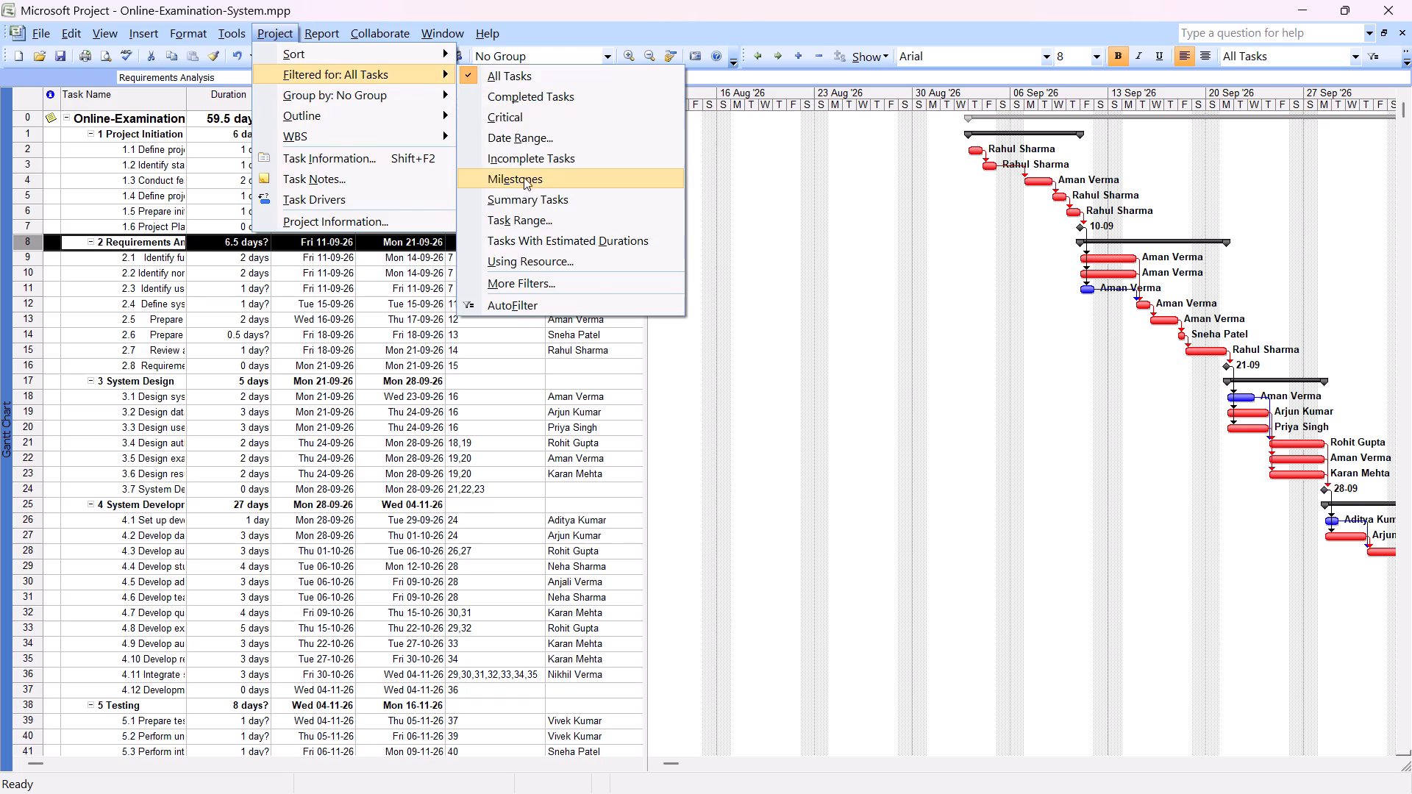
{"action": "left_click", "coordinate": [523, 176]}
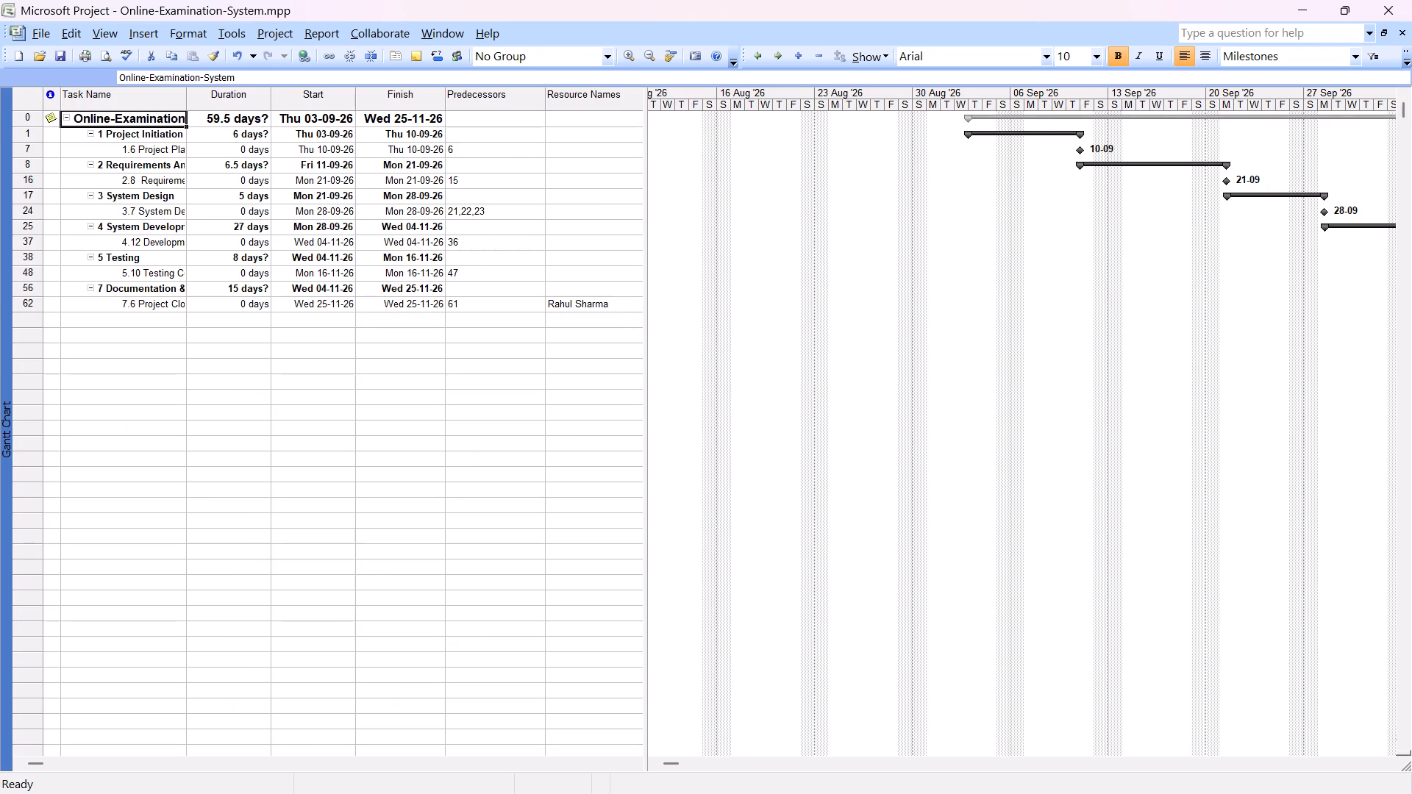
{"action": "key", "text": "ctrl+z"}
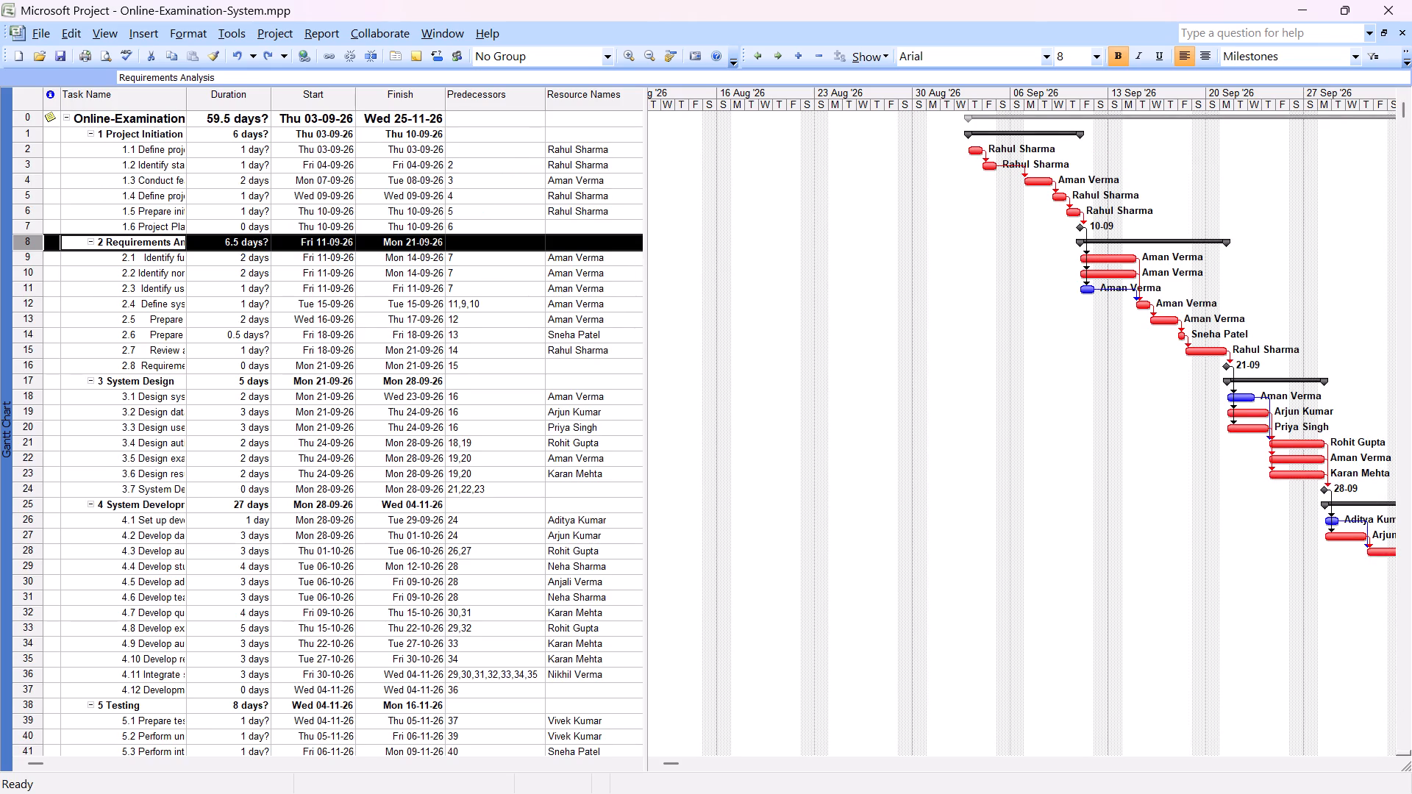
{"action": "key", "text": "alt+Tab"}
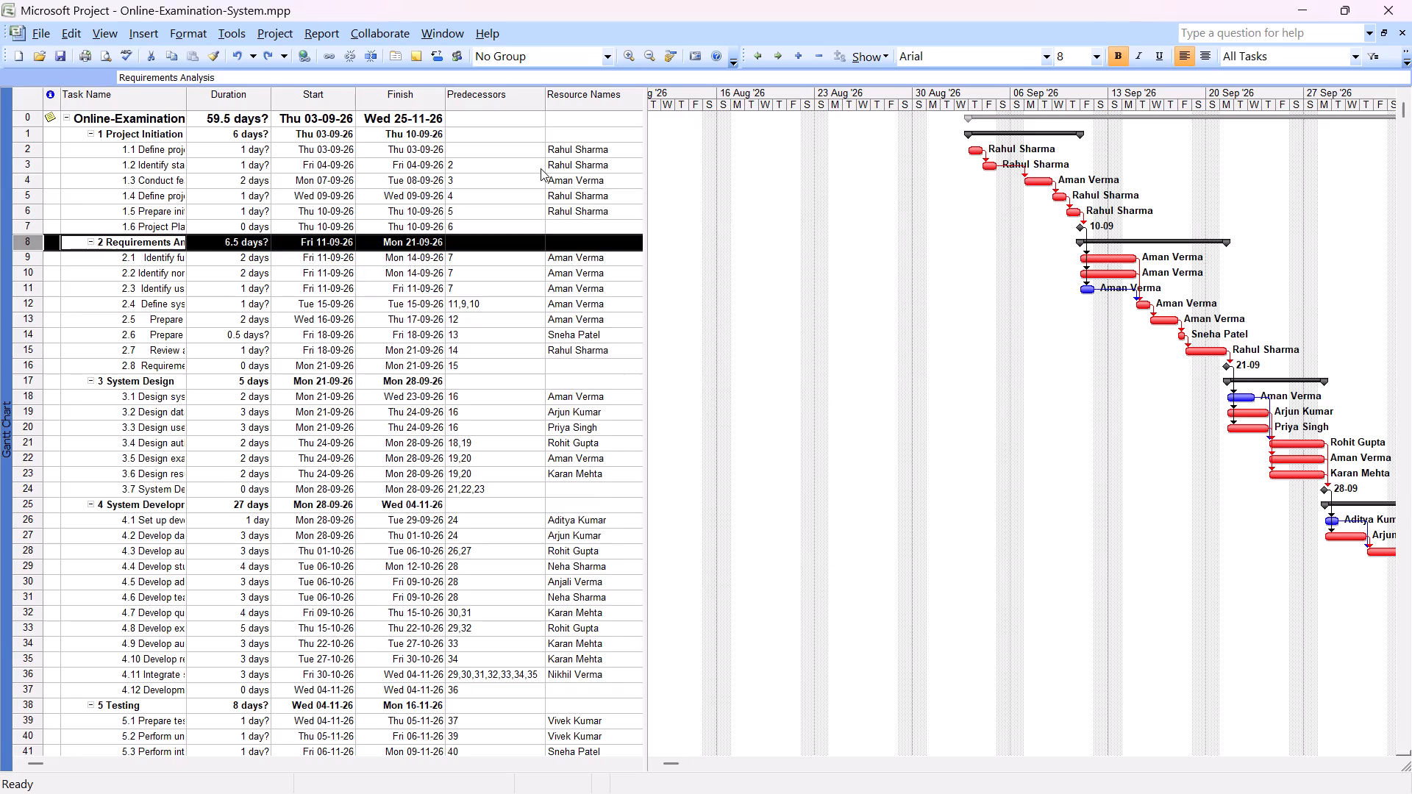
{"action": "key", "text": "super+d"}
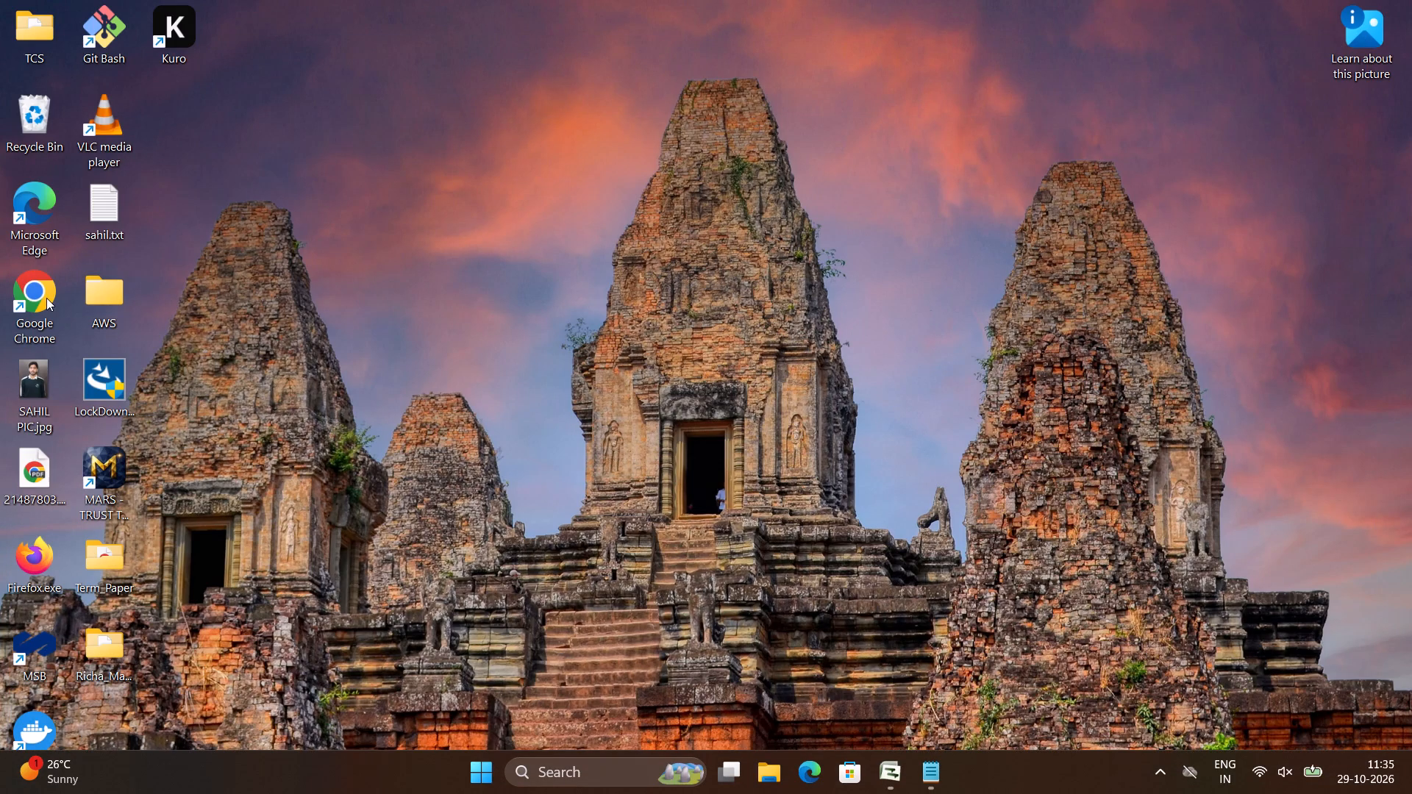
{"action": "double_click", "coordinate": [46, 298]}
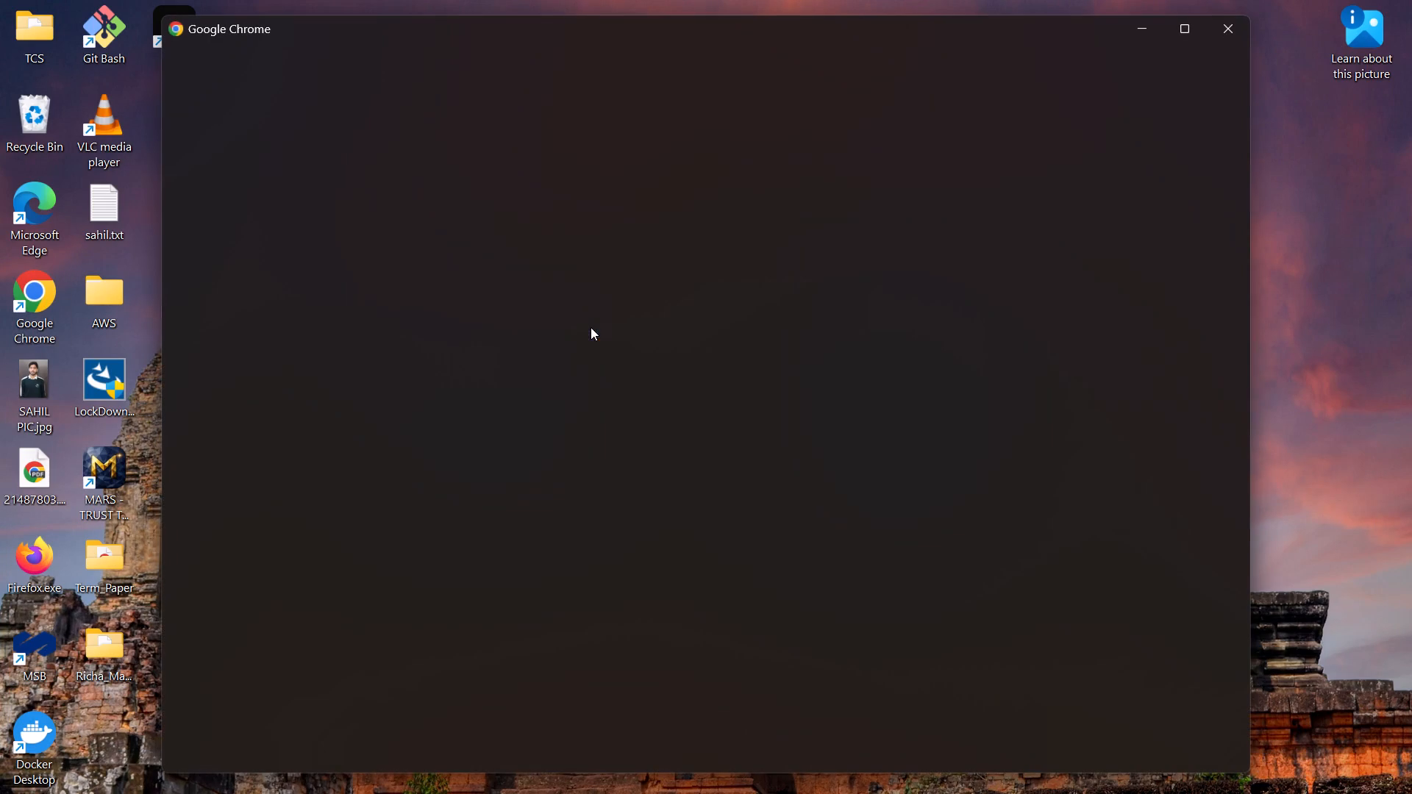
{"action": "left_click", "coordinate": [446, 378]}
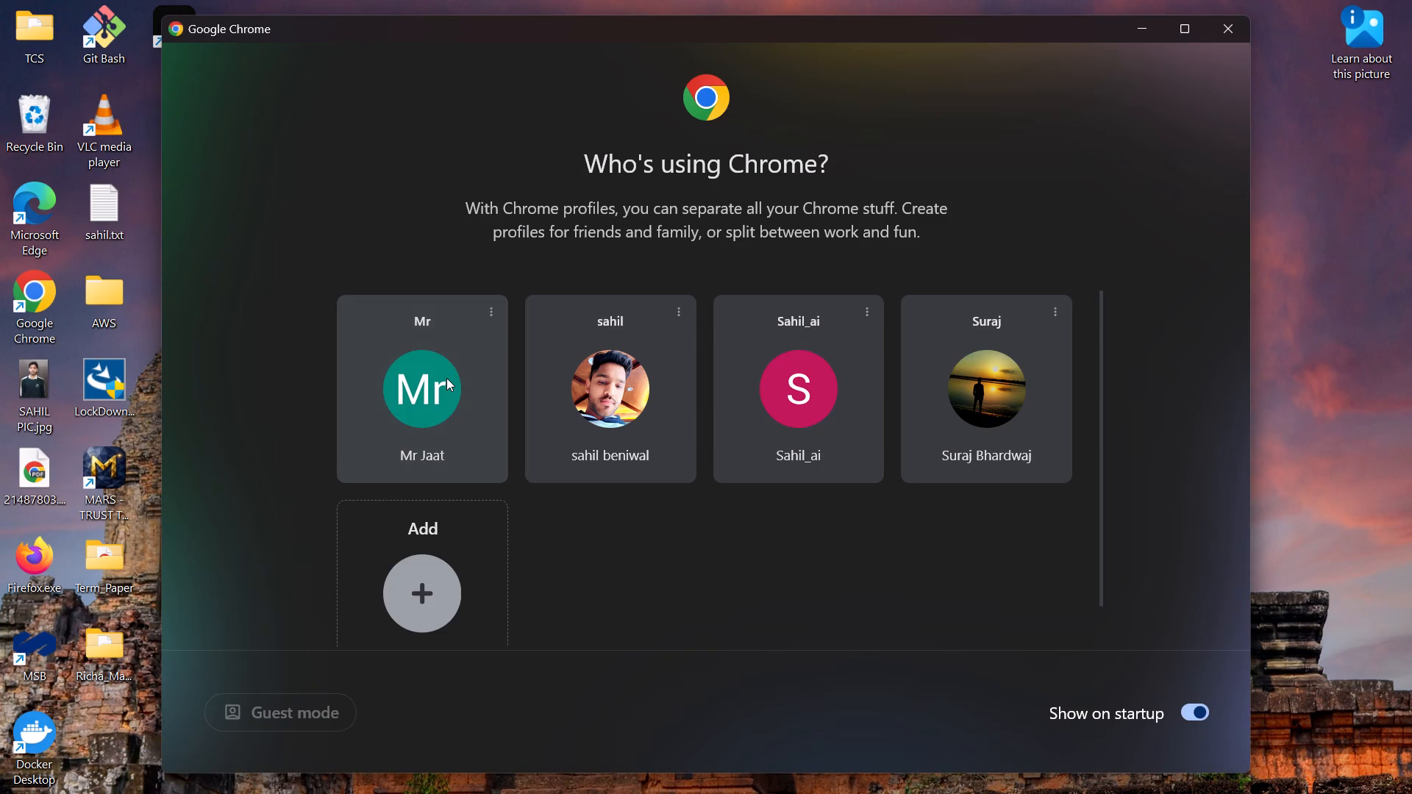
{"action": "left_click", "coordinate": [427, 387]}
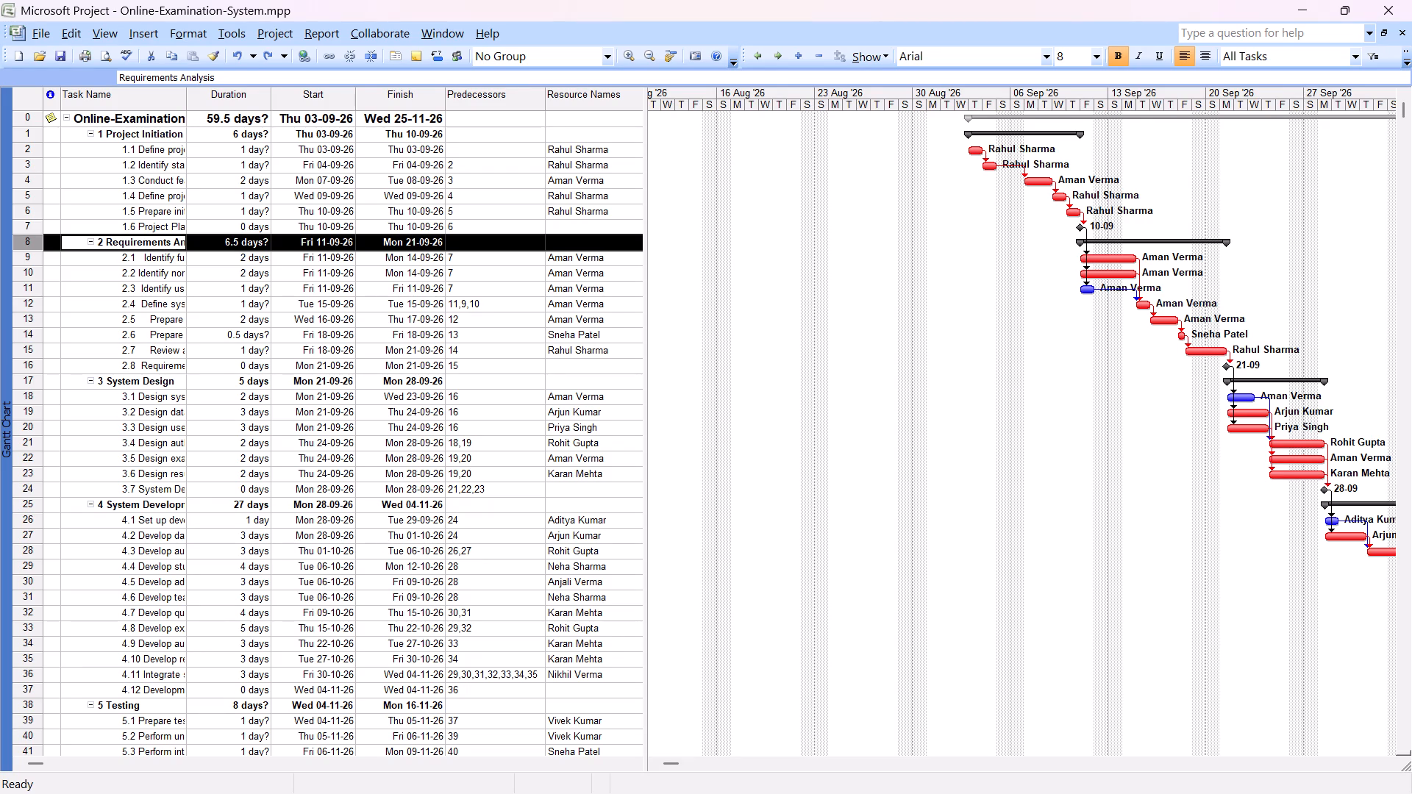
{"action": "double_click", "coordinate": [186, 96]}
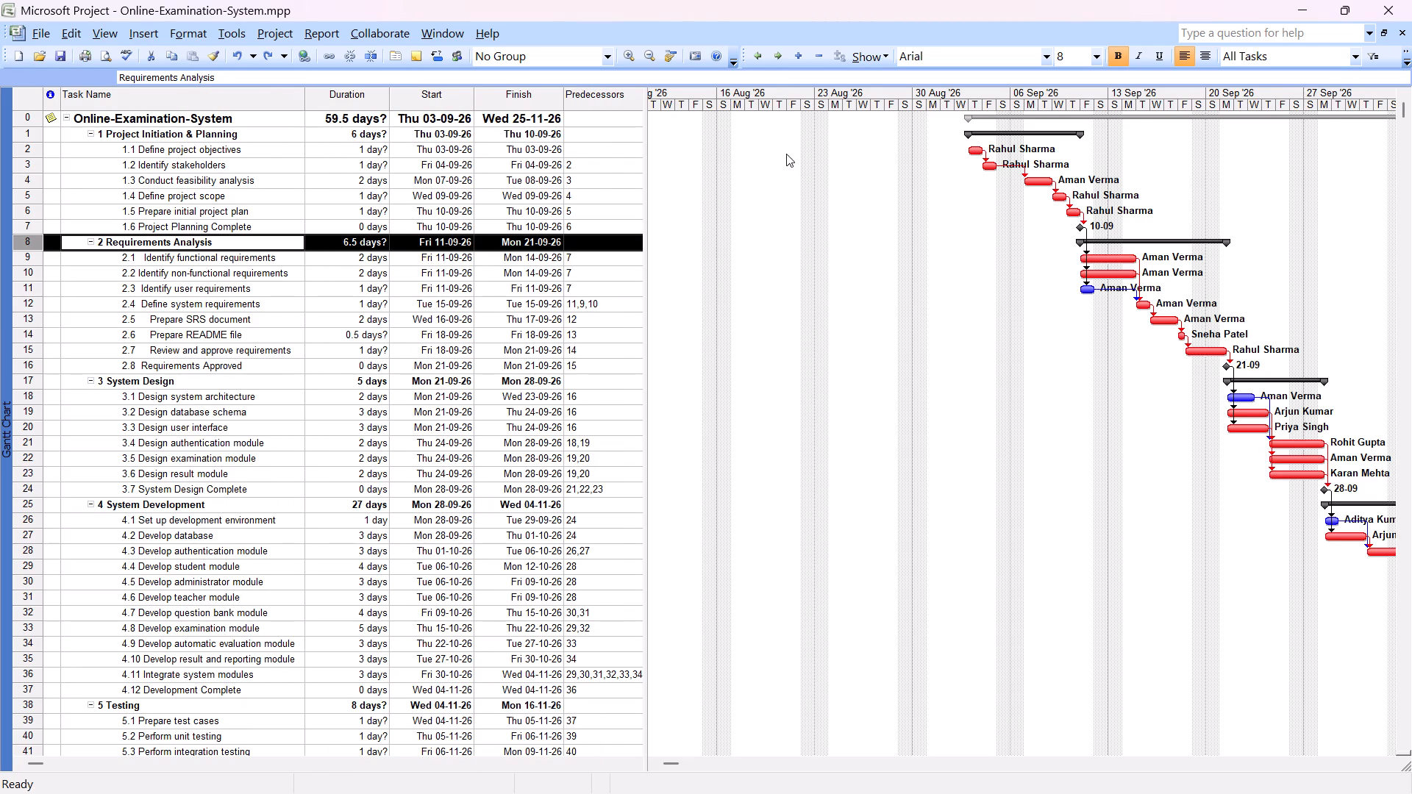
{"action": "left_click_drag", "start_coordinate": [644, 90], "coordinate": [699, 90]}
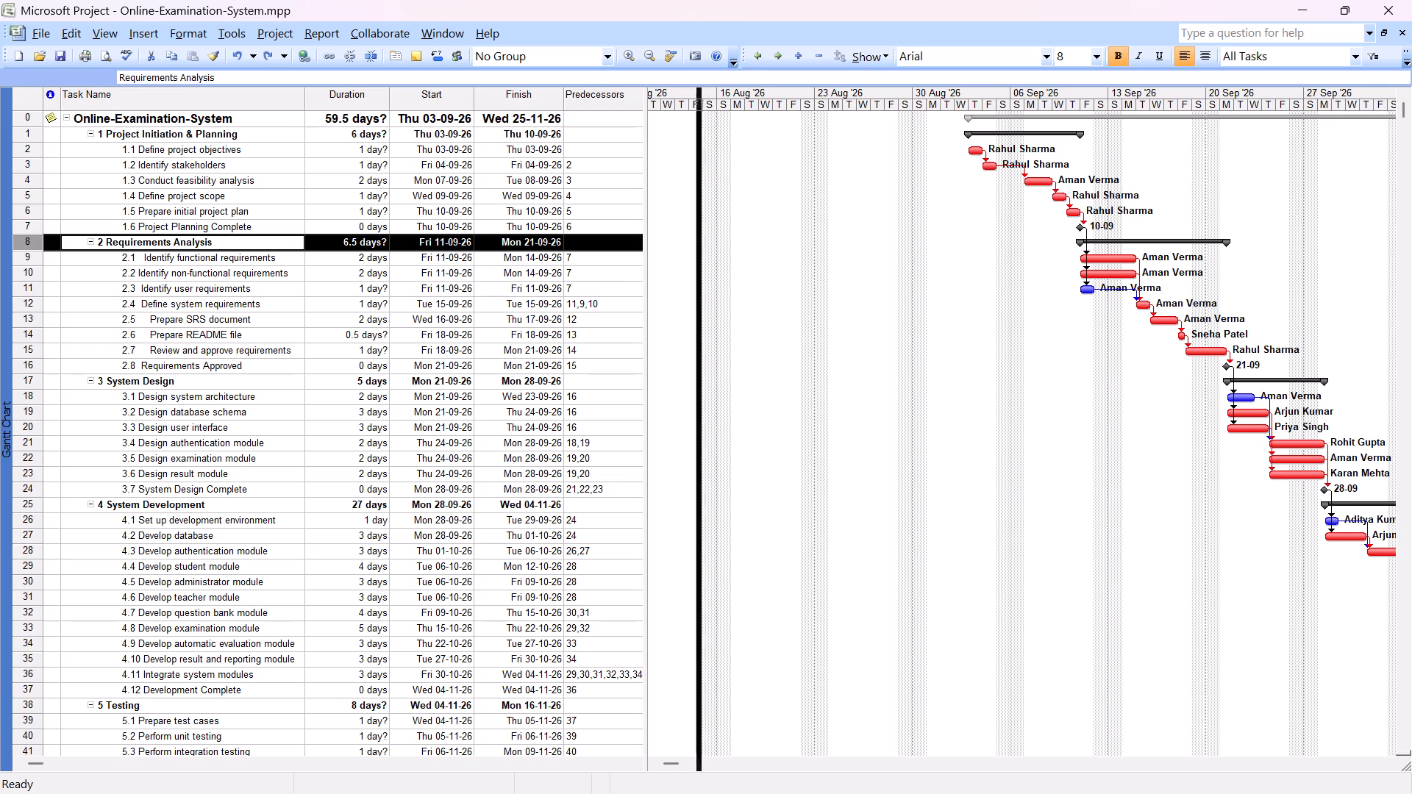
{"action": "left_click_drag", "start_coordinate": [699, 90], "coordinate": [796, 87]}
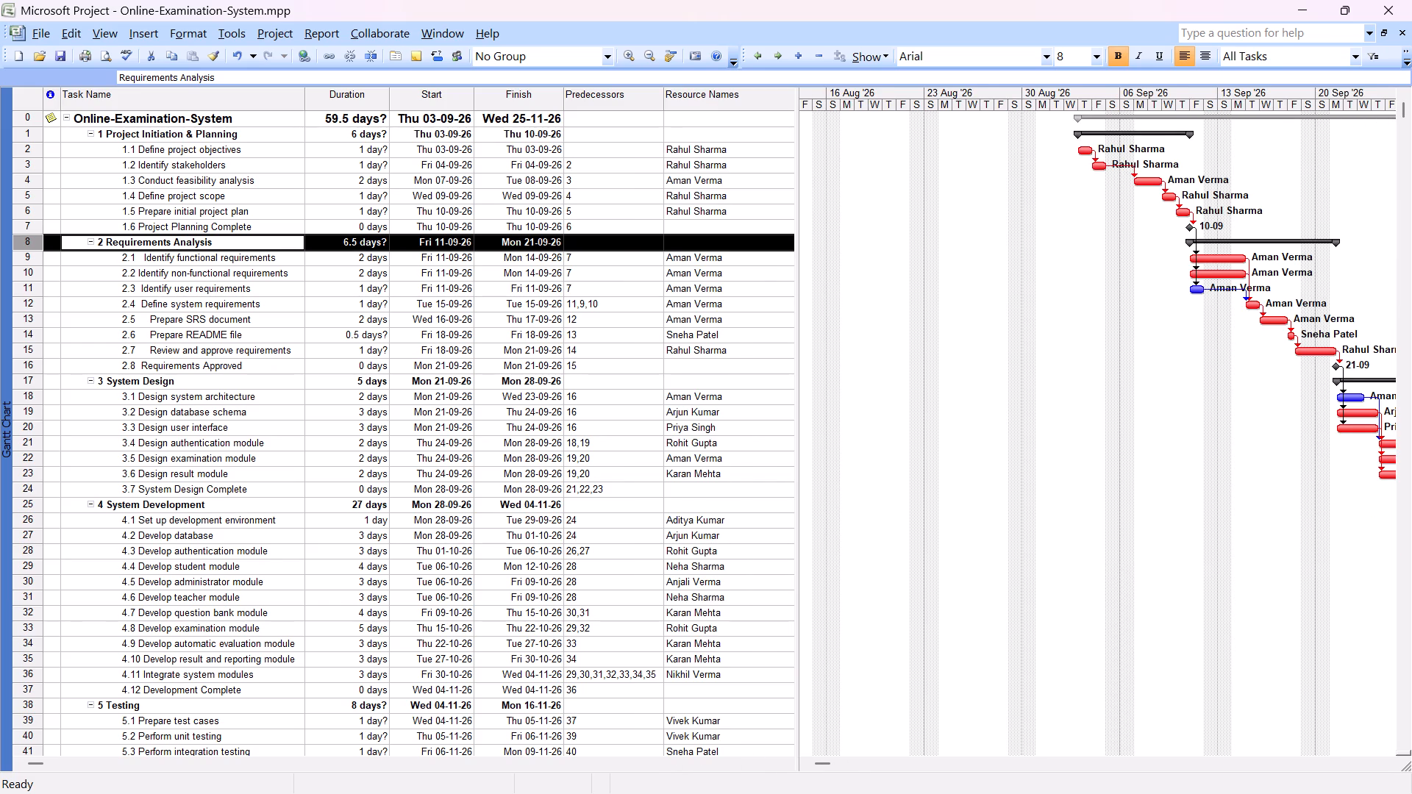
Check the milestone setting in the task information of Requirements Approved.
{"action": "double_click", "coordinate": [110, 362]}
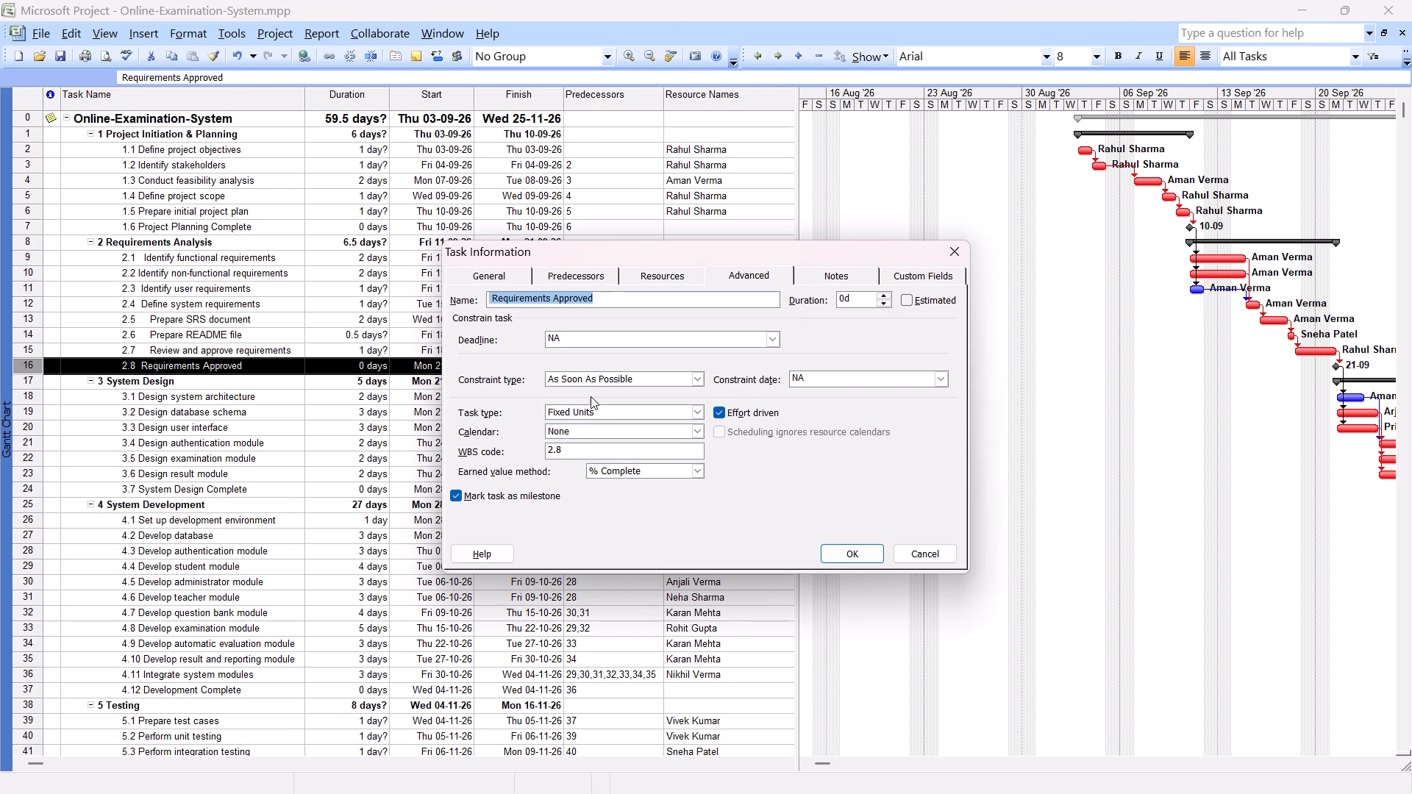
{"action": "left_click", "coordinate": [842, 551]}
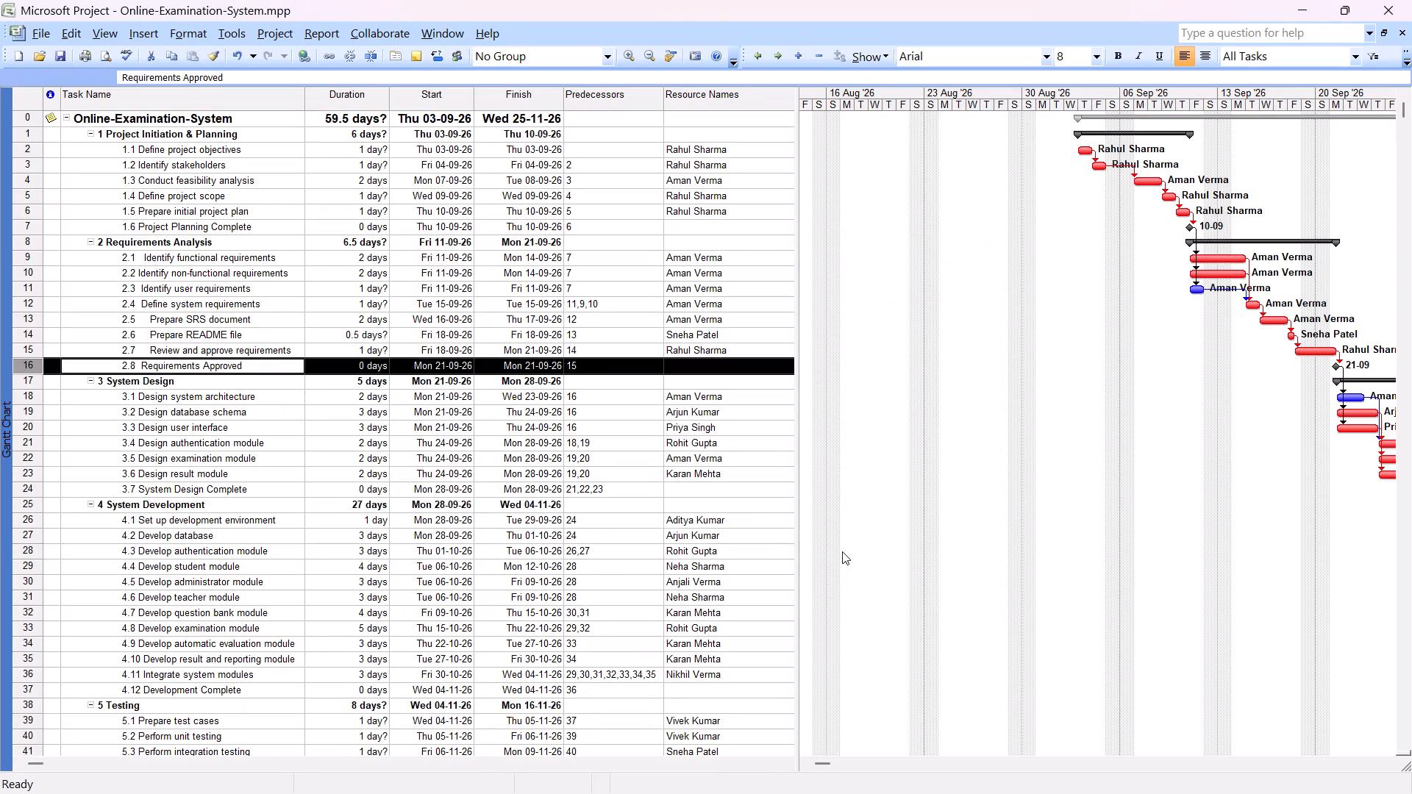
Examine the Gantt chart's milestone symbols and task bars from Project Initiation & Planning onward through the following phases.
{"action": "left_click", "coordinate": [882, 543]}
{"action": "scroll", "coordinate": [901, 531], "scroll_direction": "left", "scroll_amount": 20}
{"action": "scroll", "coordinate": [901, 531], "scroll_direction": "left", "scroll_amount": 2}
{"action": "scroll", "coordinate": [1017, 586], "scroll_direction": "left", "scroll_amount": 14}
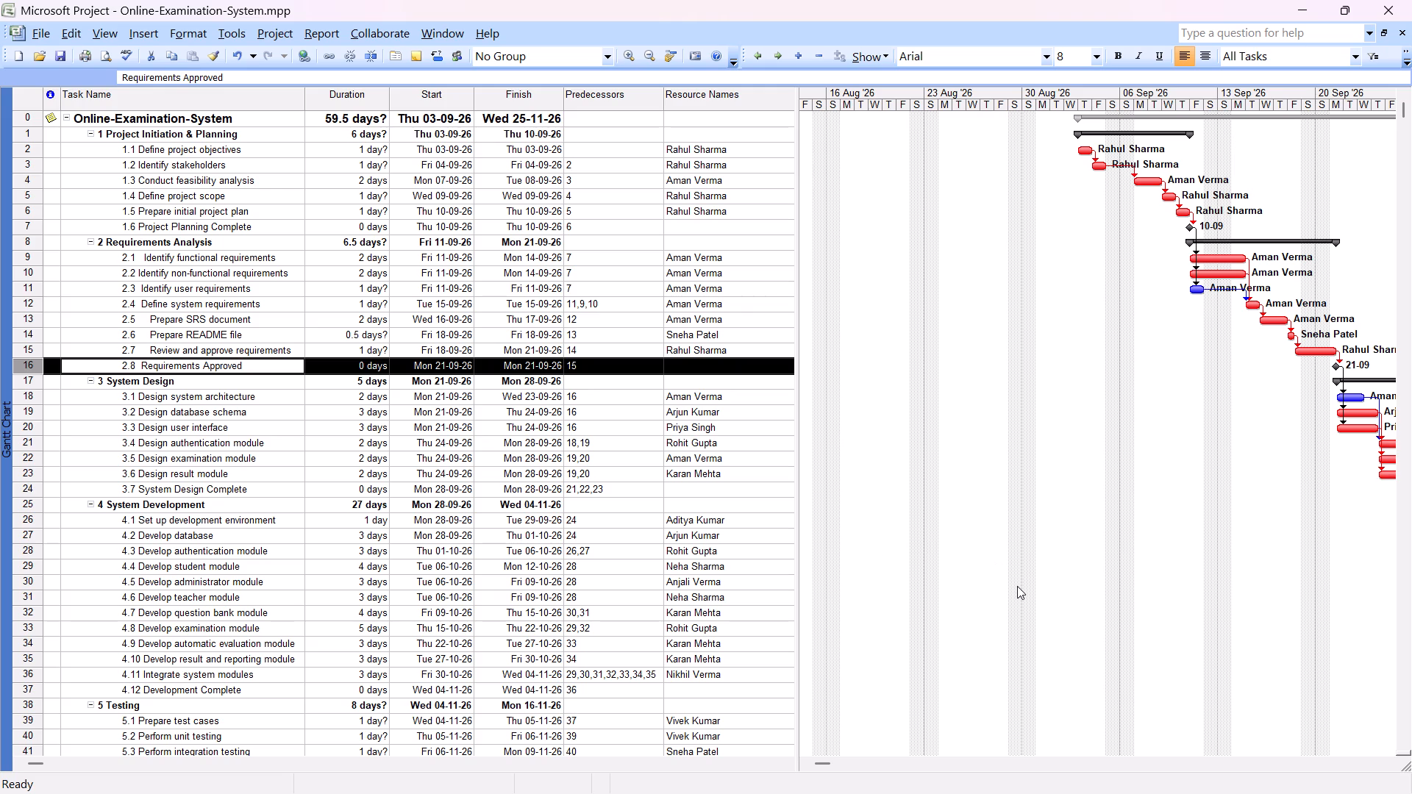
{"action": "left_click_drag", "start_coordinate": [828, 760], "coordinate": [891, 751]}
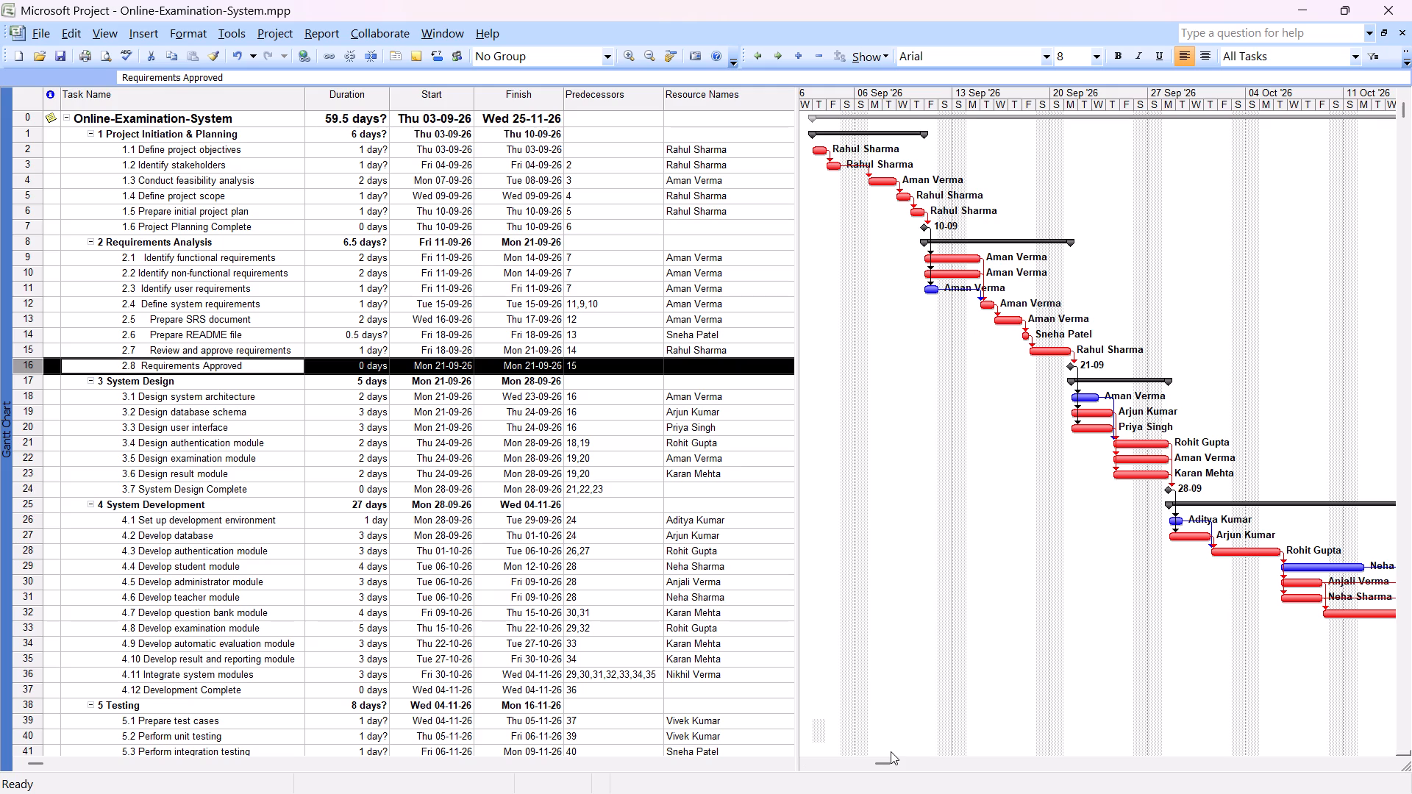
{"action": "scroll", "coordinate": [1106, 364], "scroll_direction": "up", "scroll_amount": 18}
{"action": "left_click_drag", "start_coordinate": [1404, 112], "coordinate": [1404, 116]}
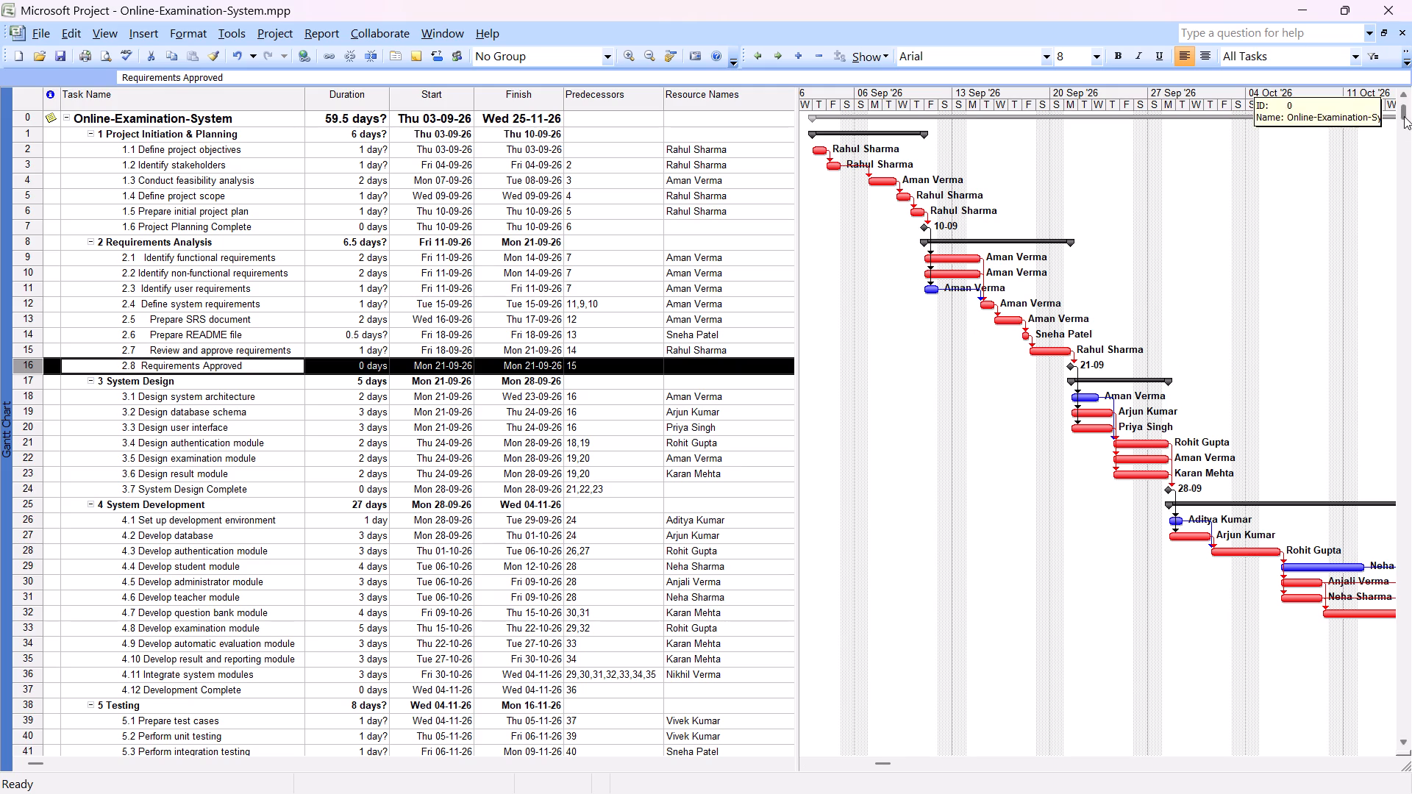
{"action": "left_click_drag", "start_coordinate": [1404, 116], "coordinate": [1405, 132]}
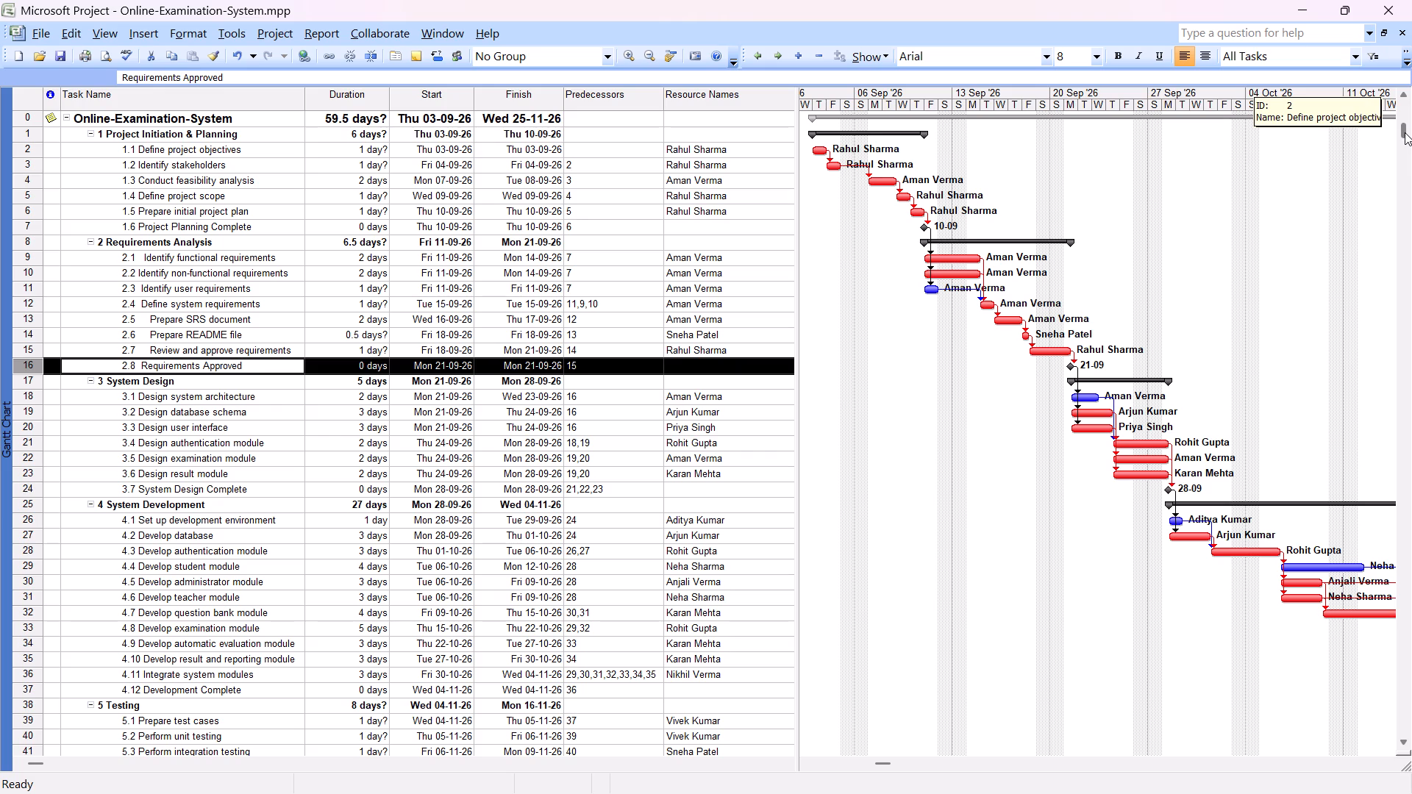
{"action": "left_click_drag", "start_coordinate": [1405, 132], "coordinate": [1405, 131]}
{"action": "left_click_drag", "start_coordinate": [1405, 131], "coordinate": [1405, 140]}
{"action": "left_click_drag", "start_coordinate": [1405, 140], "coordinate": [1402, 146]}
{"action": "left_click_drag", "start_coordinate": [1402, 146], "coordinate": [1399, 149]}
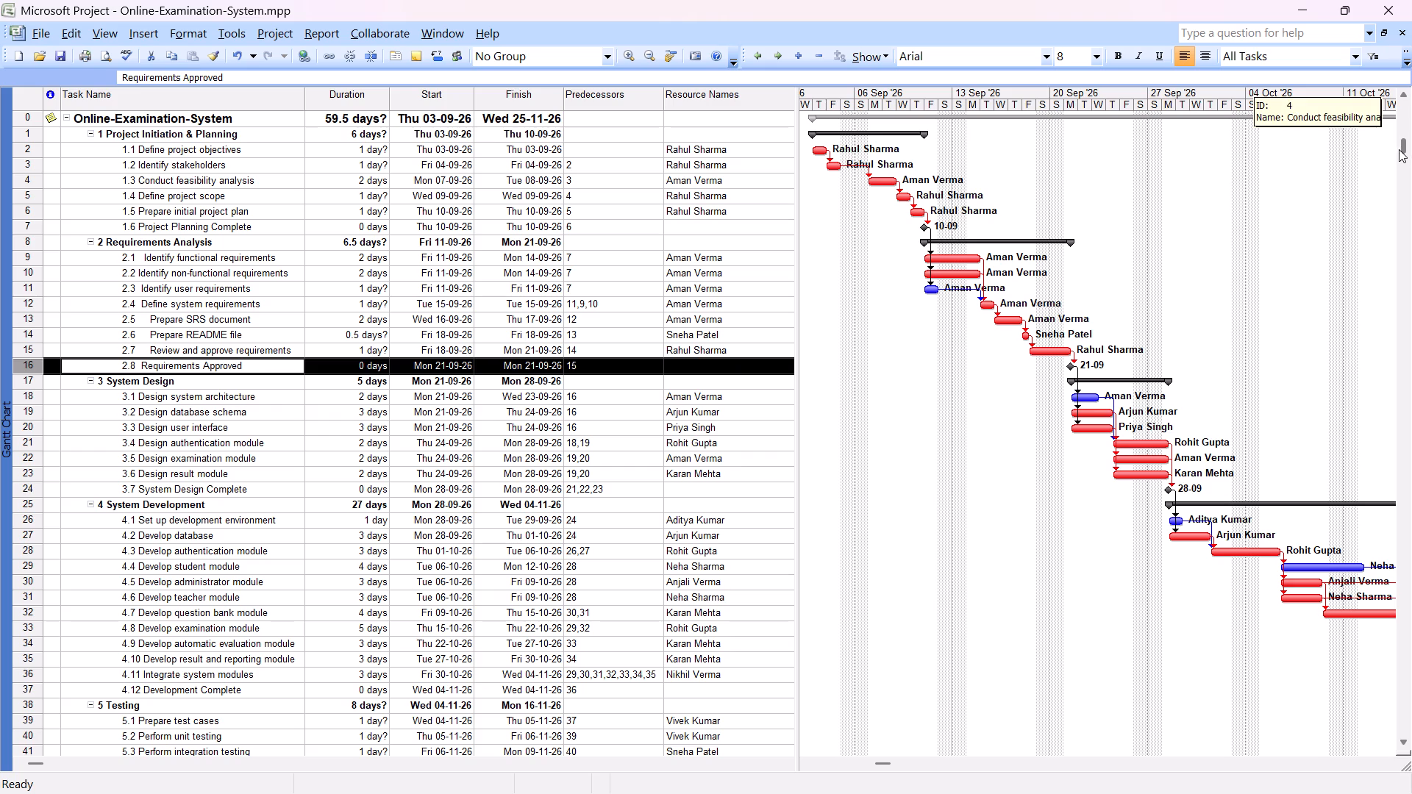
{"action": "left_click_drag", "start_coordinate": [1399, 149], "coordinate": [1385, 183]}
{"action": "left_click_drag", "start_coordinate": [1385, 183], "coordinate": [1384, 197]}
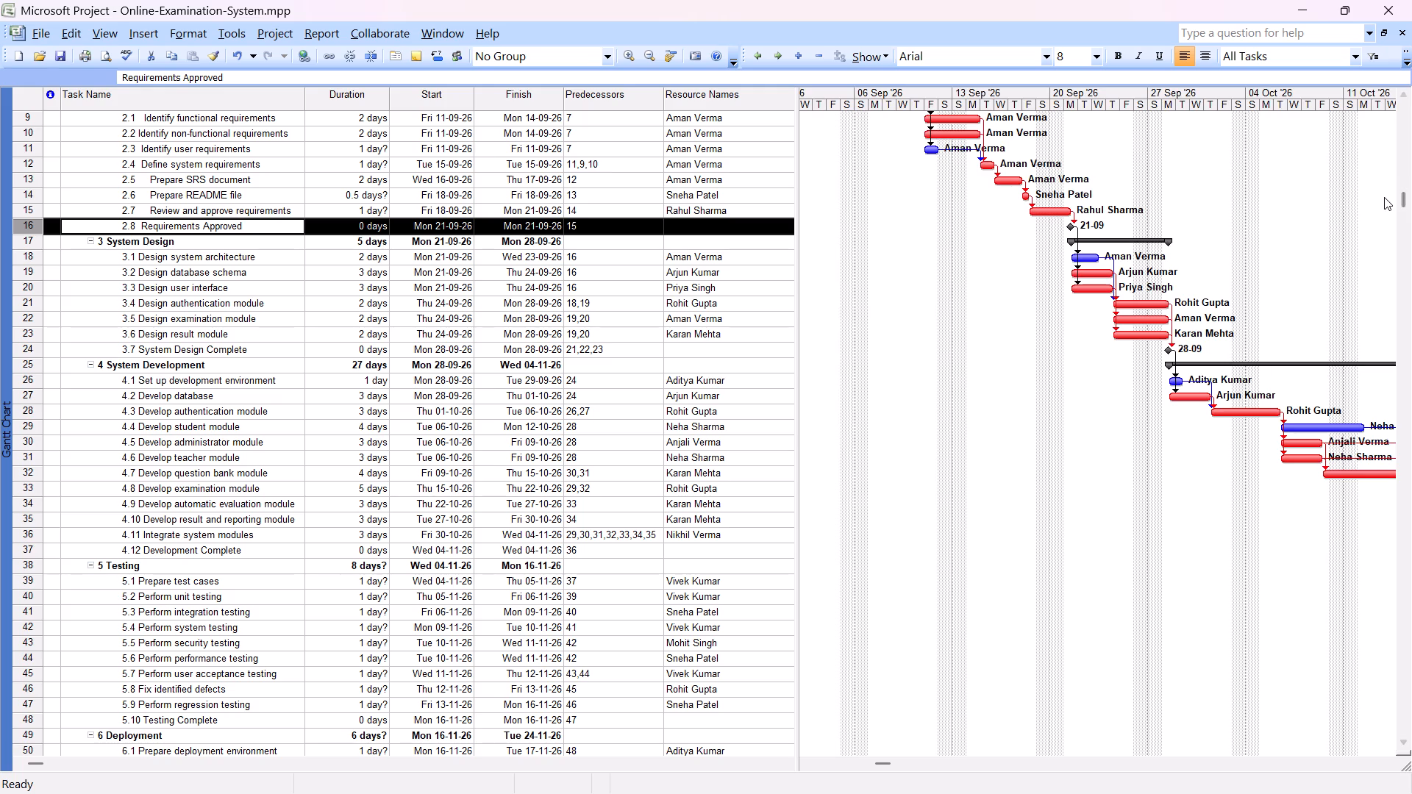
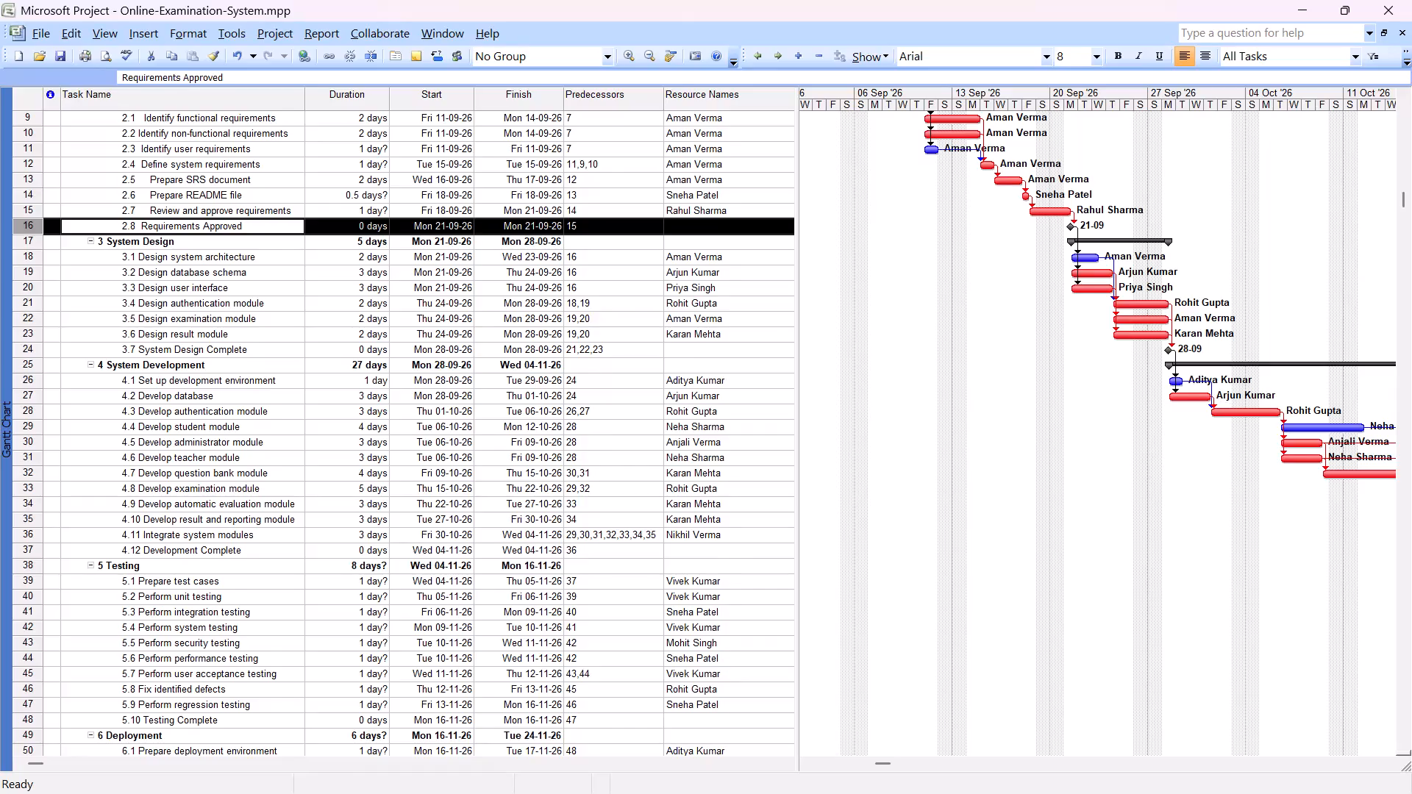
Examine the milestone symbols and task bars along the Gantt chart, including those of Requirements Approved and System Design Complete.
{"action": "scroll", "coordinate": [1208, 393], "scroll_direction": "down", "scroll_amount": 5}
{"action": "scroll", "coordinate": [1208, 393], "scroll_direction": "up", "scroll_amount": 8}
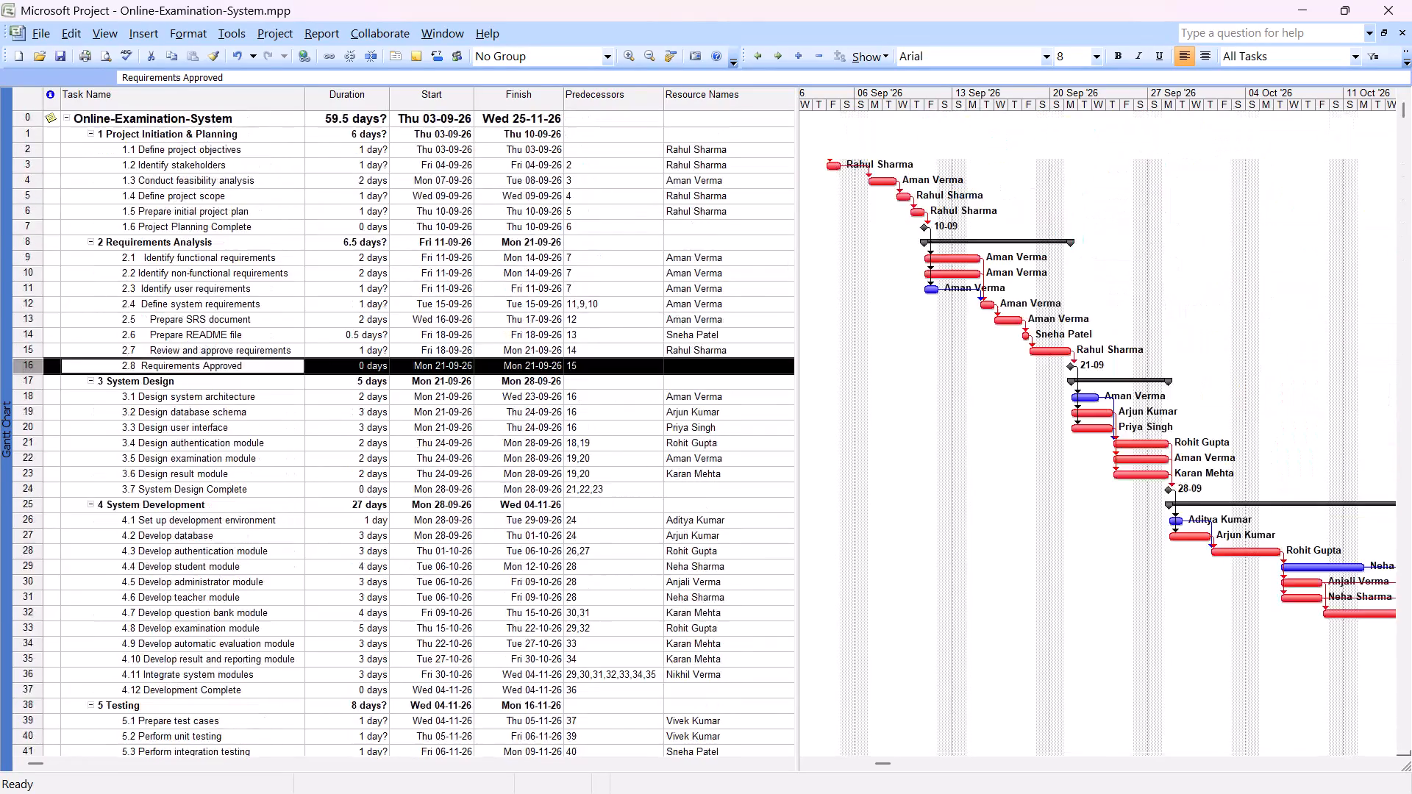
{"action": "scroll", "coordinate": [1208, 393], "scroll_direction": "up", "scroll_amount": 1}
{"action": "scroll", "coordinate": [1208, 393], "scroll_direction": "down", "scroll_amount": 11}
{"action": "scroll", "coordinate": [1208, 393], "scroll_direction": "up", "scroll_amount": 8}
{"action": "scroll", "coordinate": [1208, 393], "scroll_direction": "left", "scroll_amount": 13}
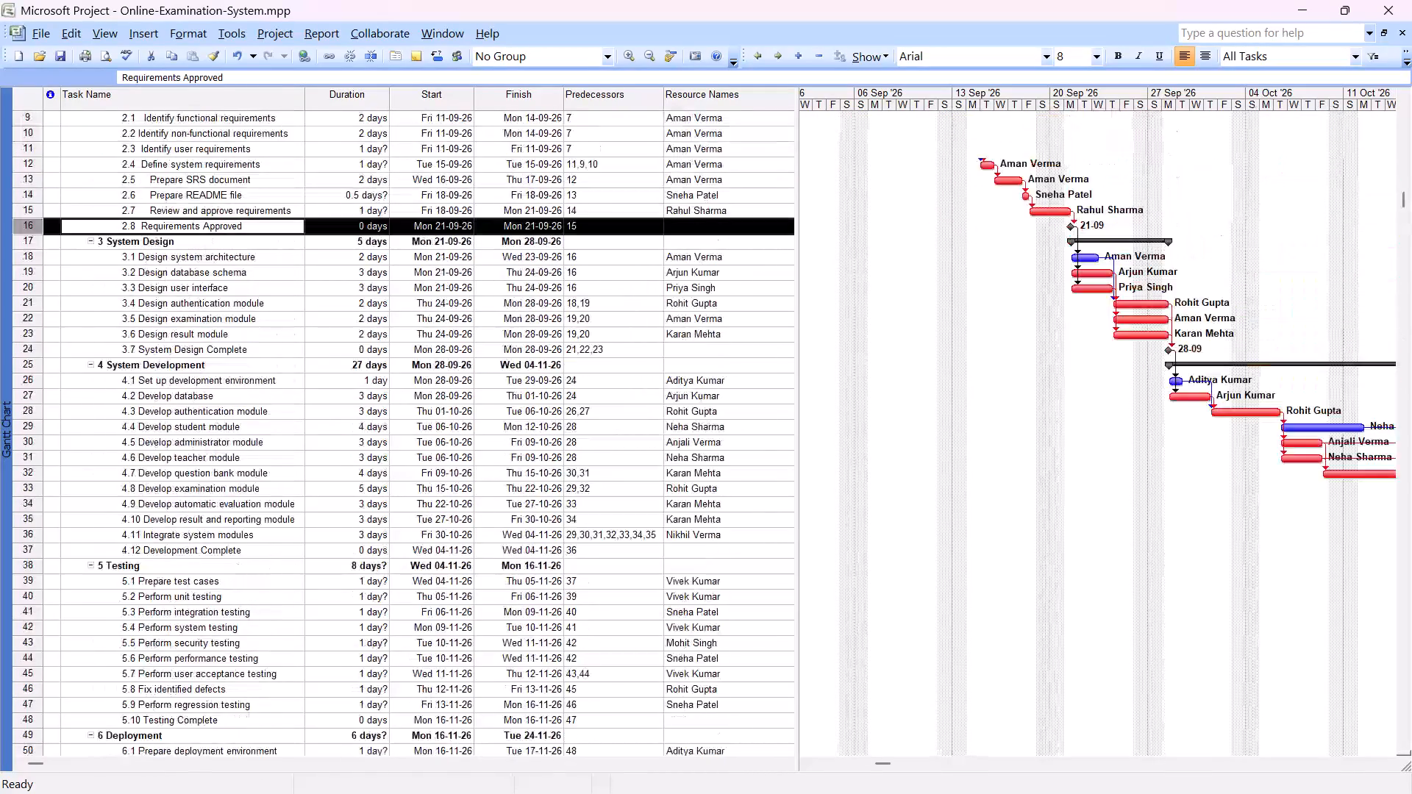
{"action": "scroll", "coordinate": [1208, 393], "scroll_direction": "left", "scroll_amount": 20}
{"action": "scroll", "coordinate": [1208, 393], "scroll_direction": "left", "scroll_amount": 7}
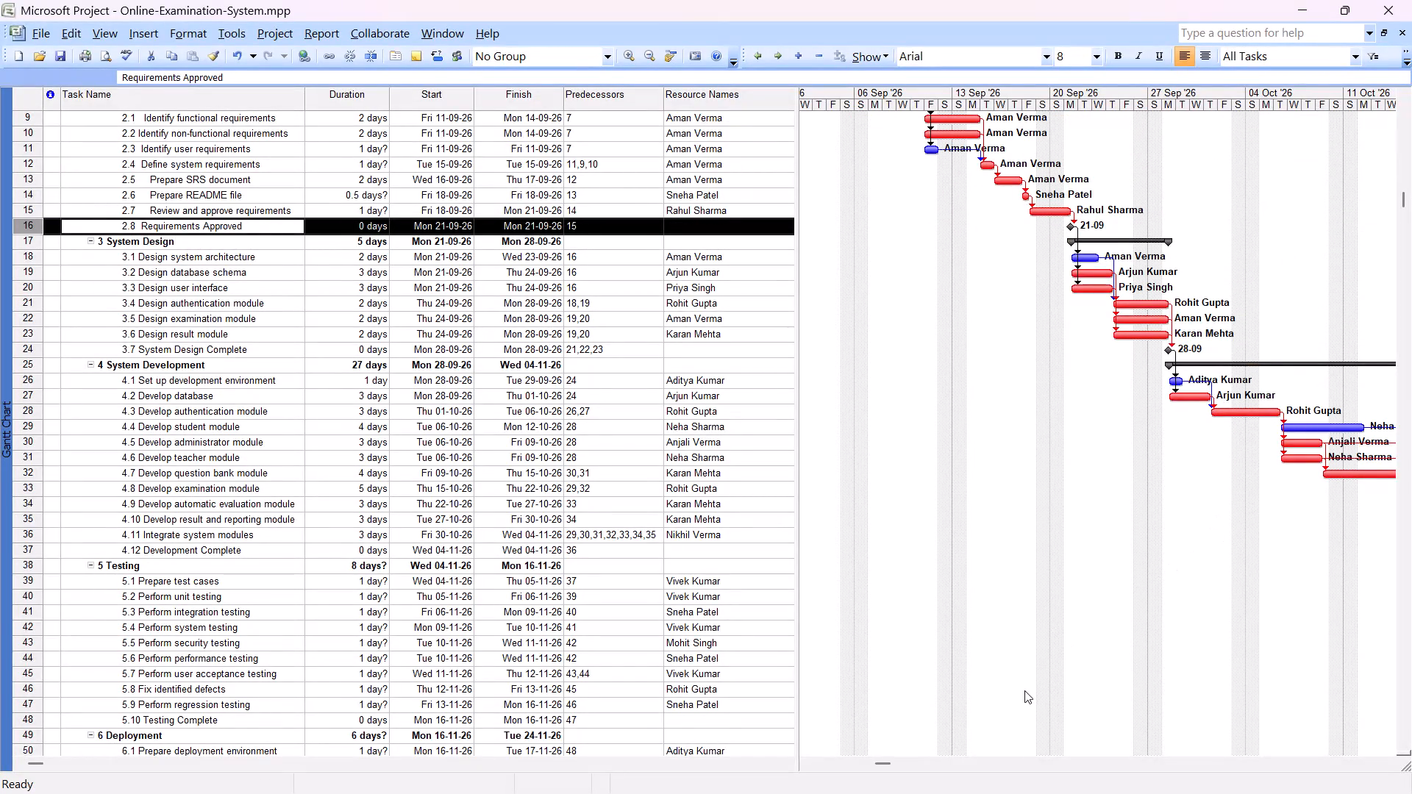
{"action": "scroll", "coordinate": [1011, 557], "scroll_direction": "up", "scroll_amount": 20}
{"action": "scroll", "coordinate": [1011, 557], "scroll_direction": "up", "scroll_amount": 20}
{"action": "scroll", "coordinate": [1011, 557], "scroll_direction": "up", "scroll_amount": 14}
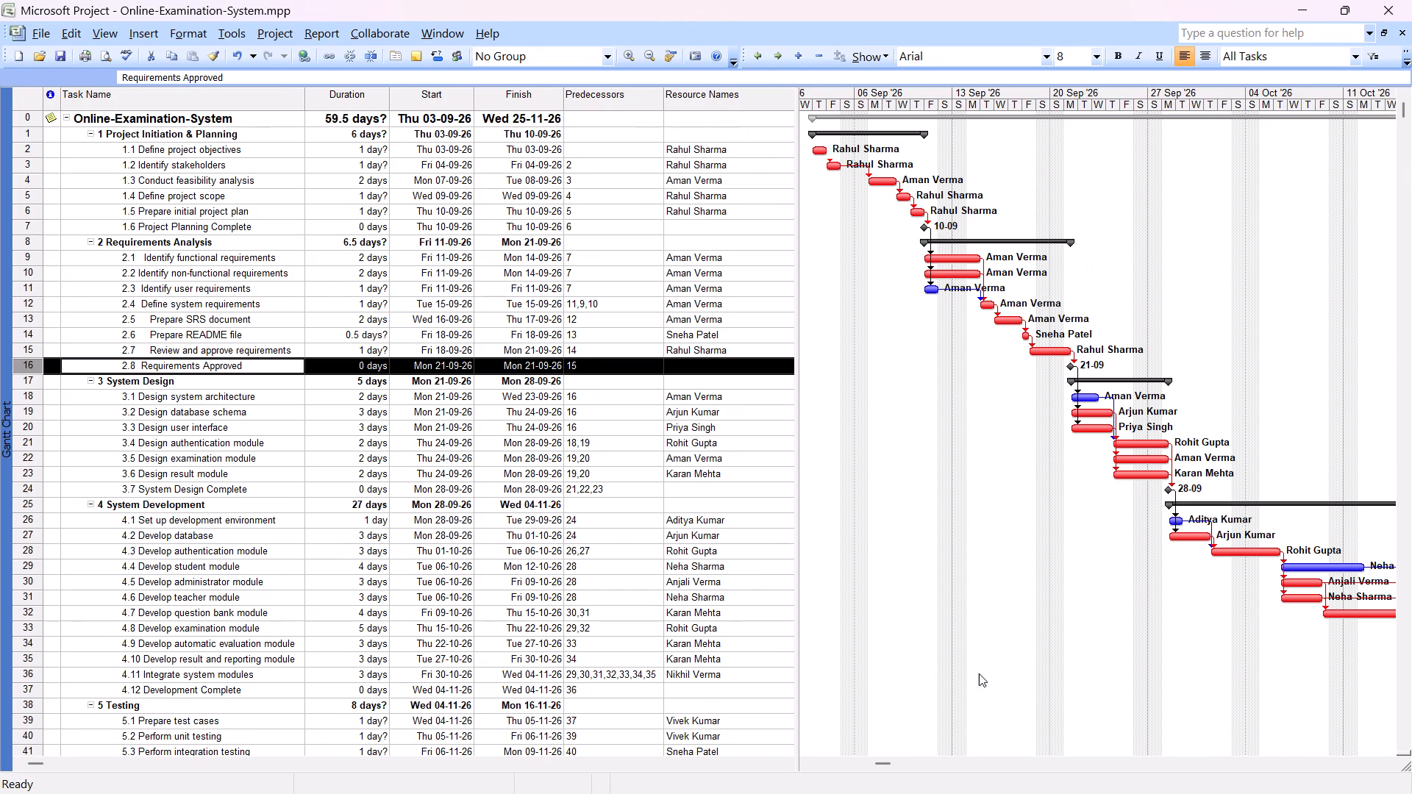
{"action": "left_click_drag", "start_coordinate": [887, 765], "coordinate": [944, 757]}
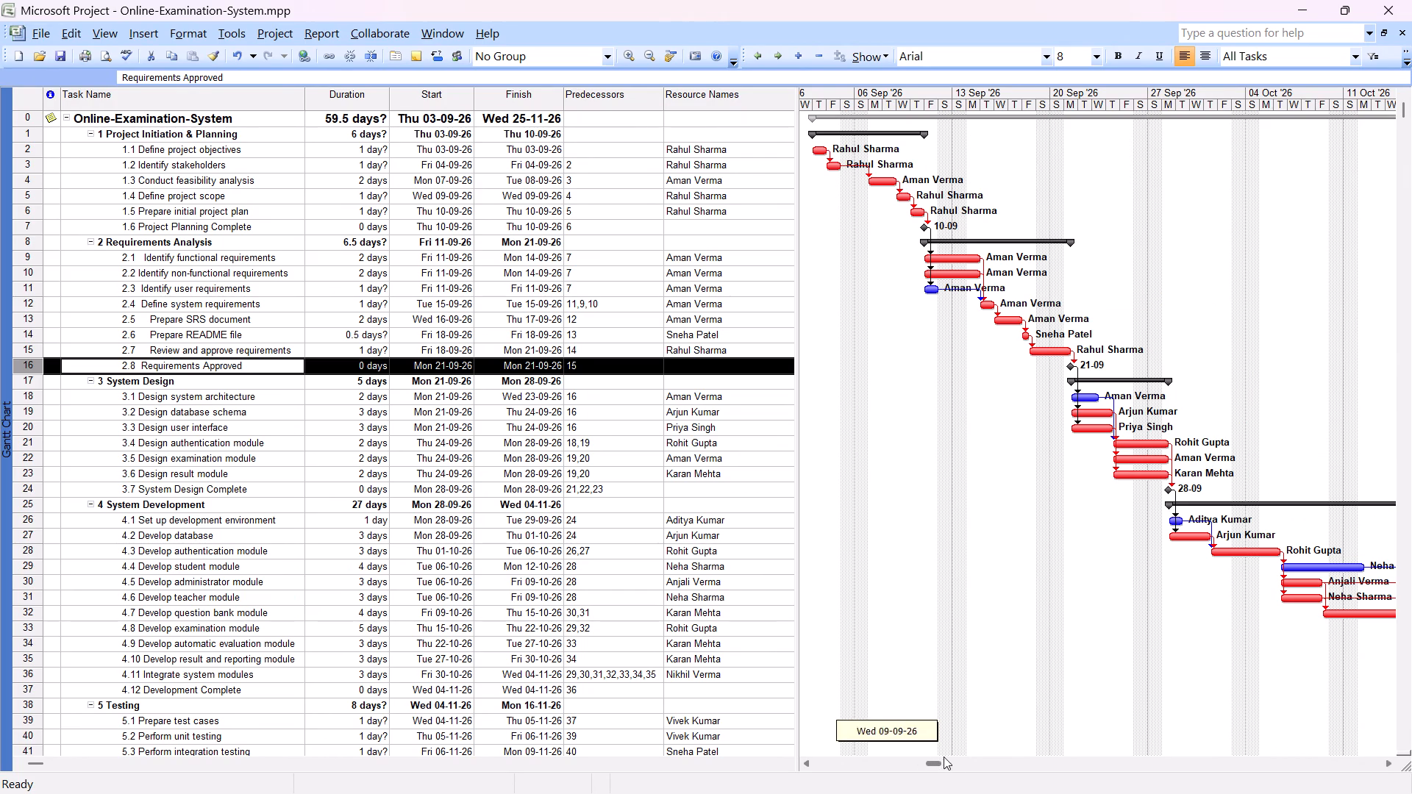
{"action": "left_click_drag", "start_coordinate": [944, 757], "coordinate": [1025, 751]}
{"action": "left_click_drag", "start_coordinate": [1025, 751], "coordinate": [1025, 751]}
{"action": "left_click_drag", "start_coordinate": [1025, 751], "coordinate": [1002, 760]}
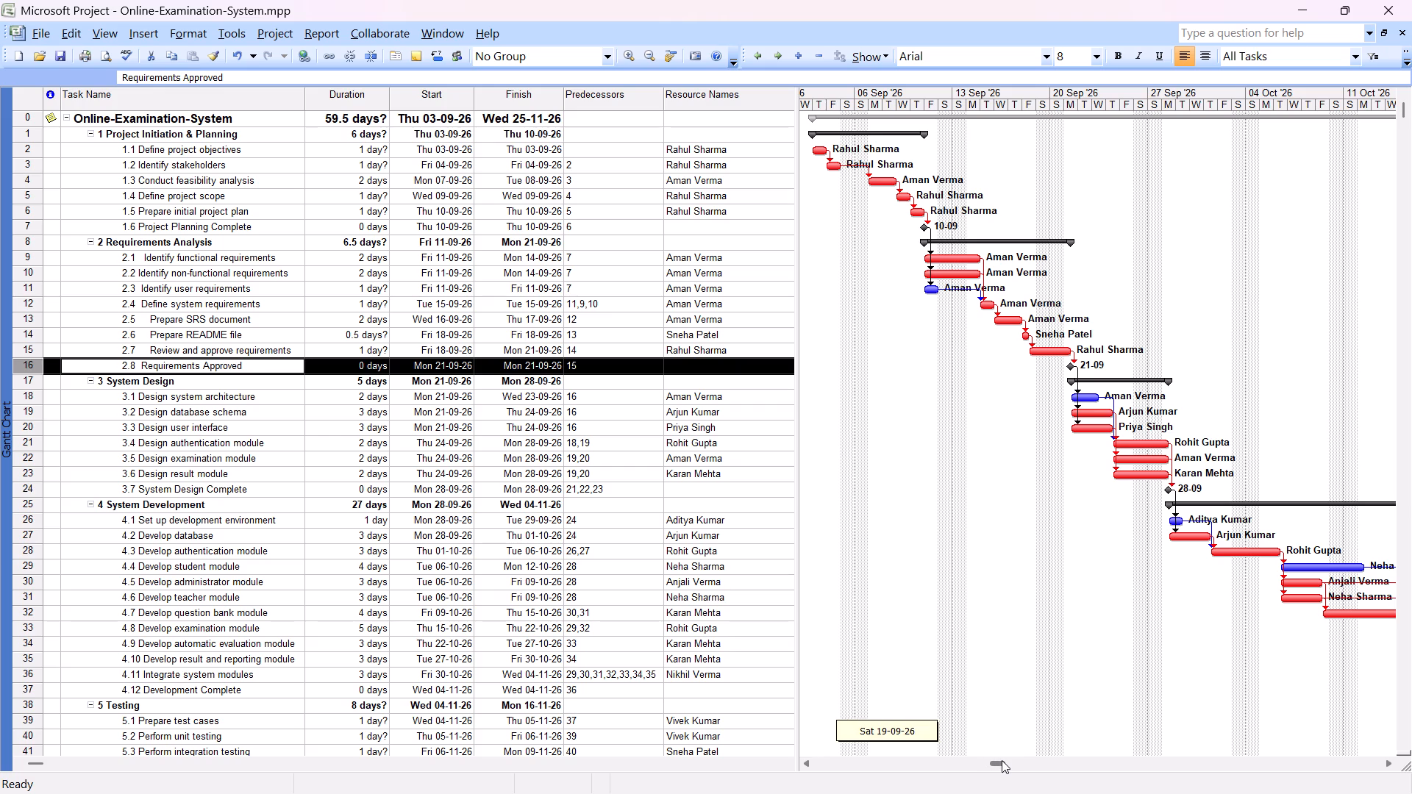
{"action": "left_click_drag", "start_coordinate": [1002, 760], "coordinate": [1007, 759]}
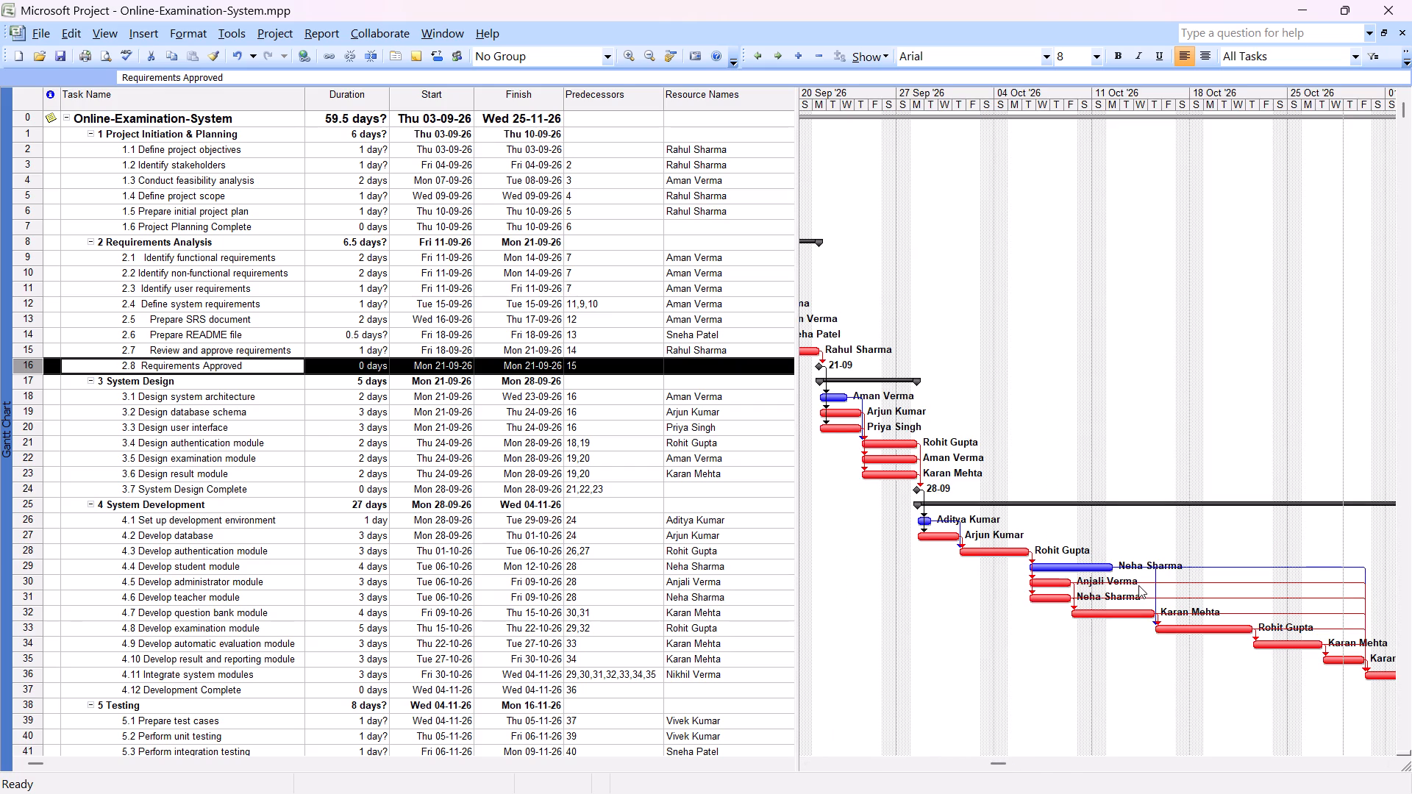
{"action": "left_click", "coordinate": [917, 490]}
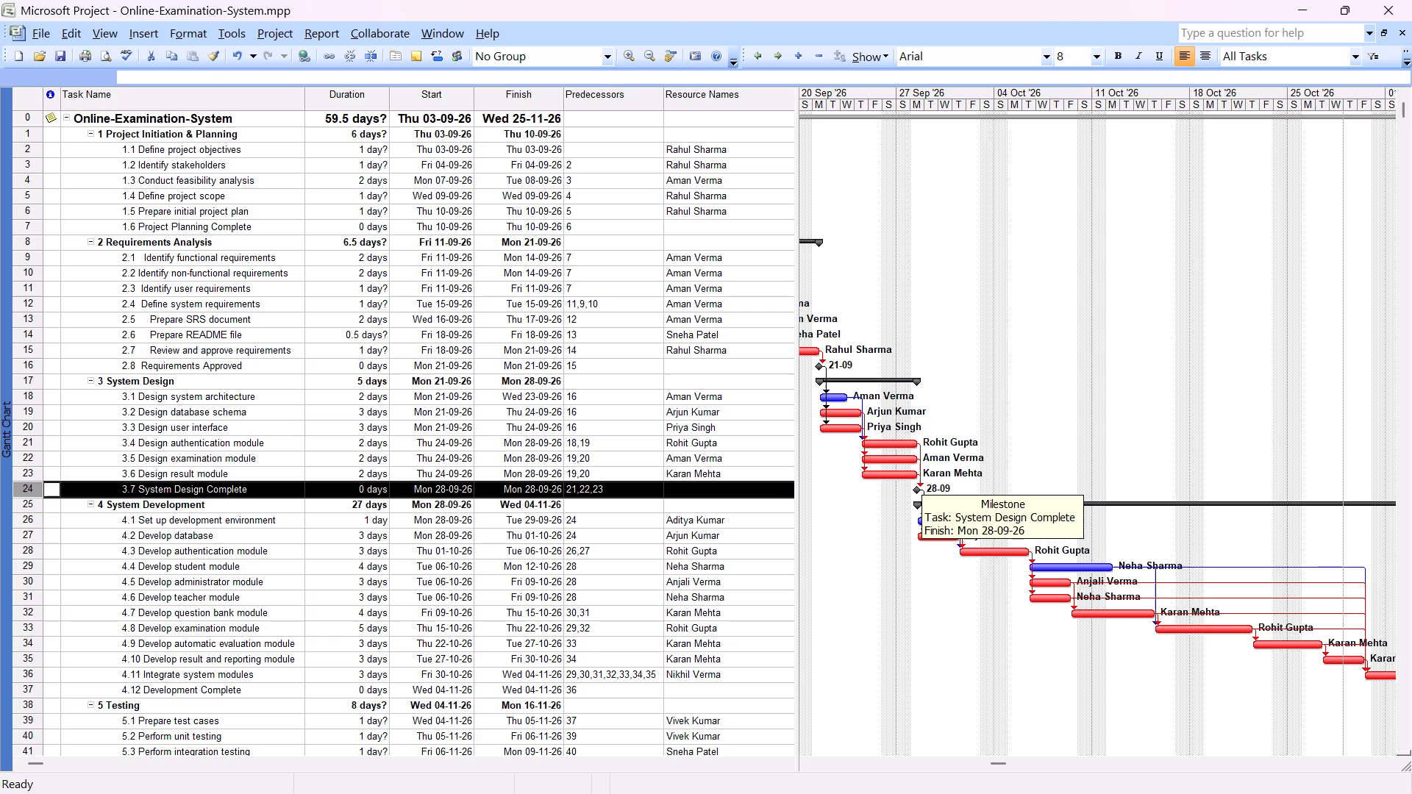
{"action": "left_click", "coordinate": [821, 367]}
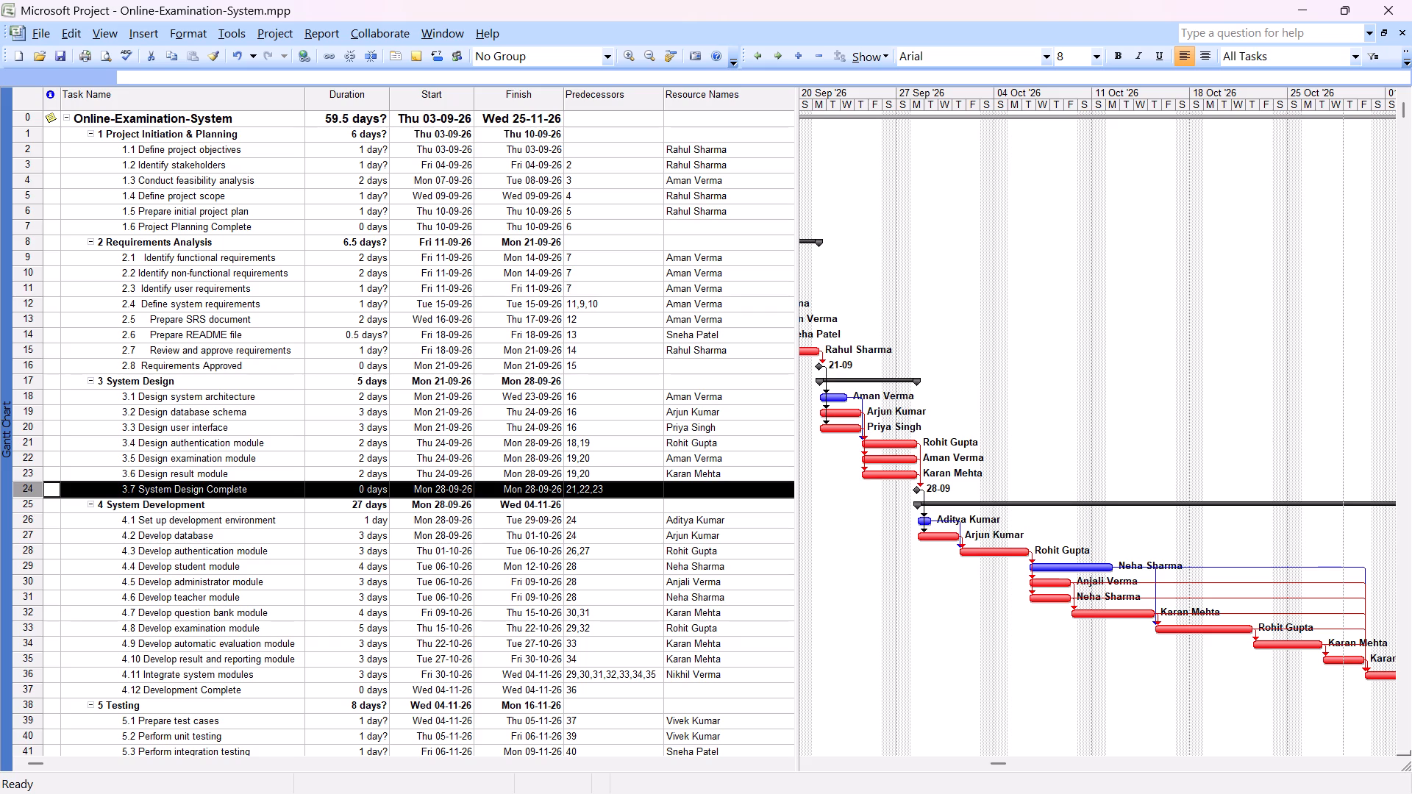
Check the task type, estimated-duration and milestone settings in the advanced task information of Requirements Approved.
{"action": "double_click", "coordinate": [99, 367]}
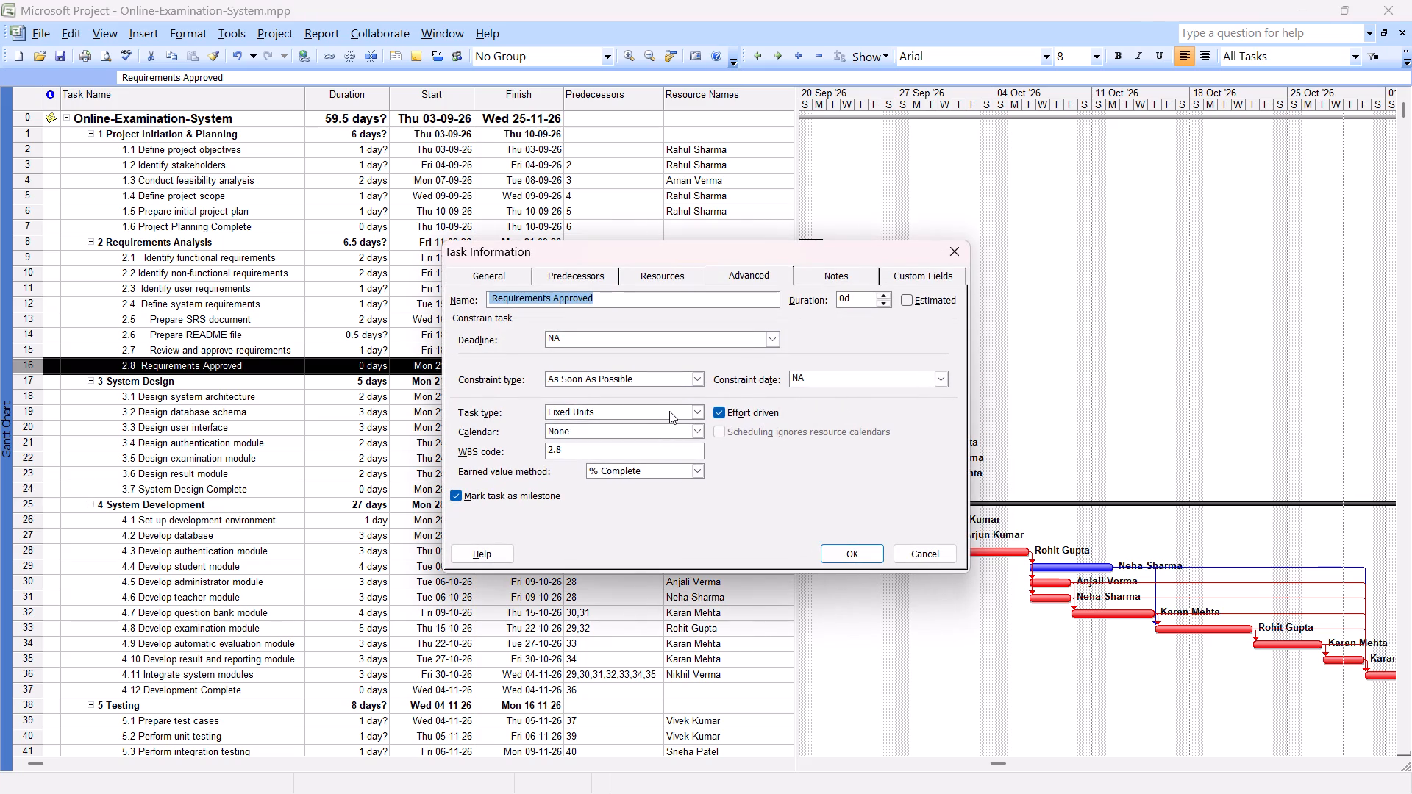
{"action": "left_click", "coordinate": [696, 411]}
{"action": "left_click", "coordinate": [696, 411]}
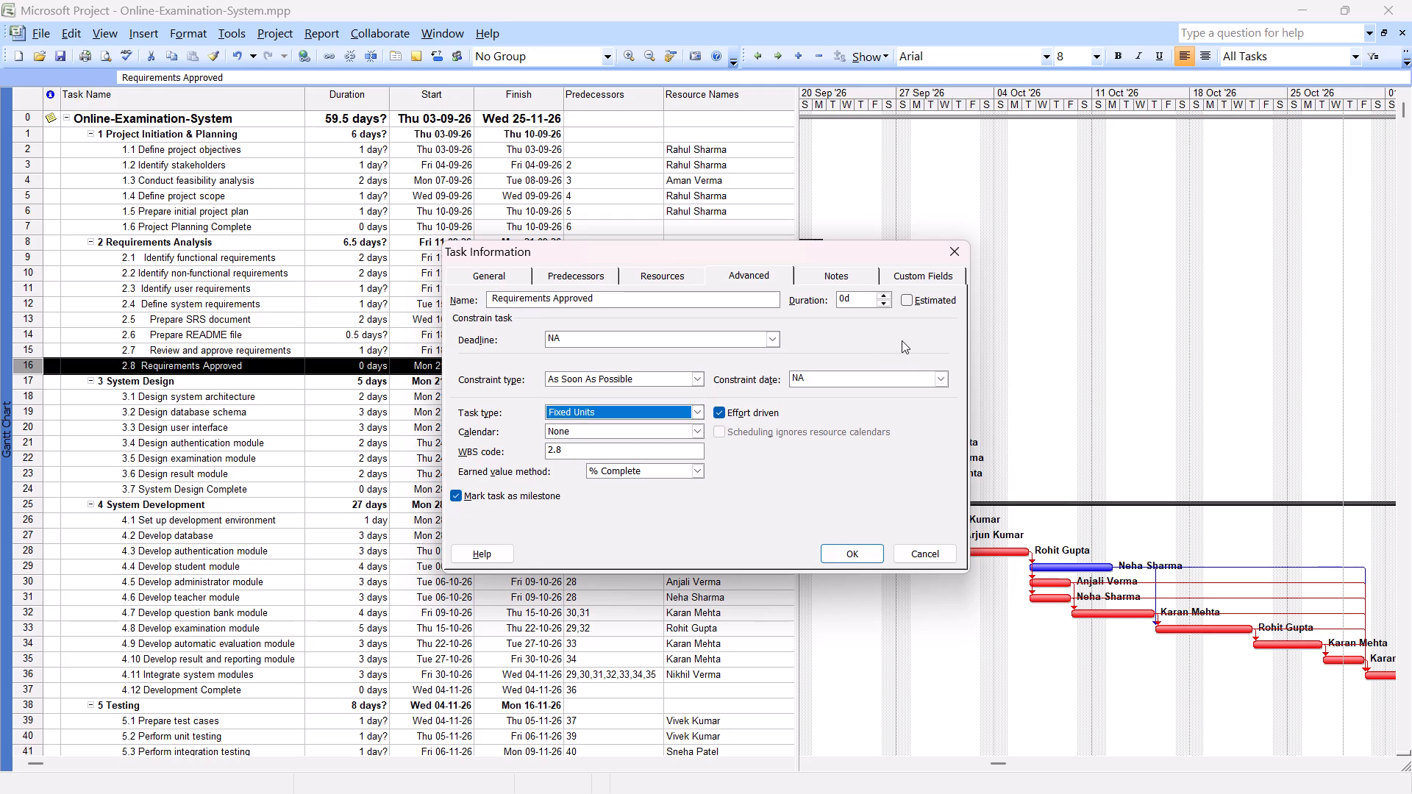
{"action": "left_click", "coordinate": [907, 298]}
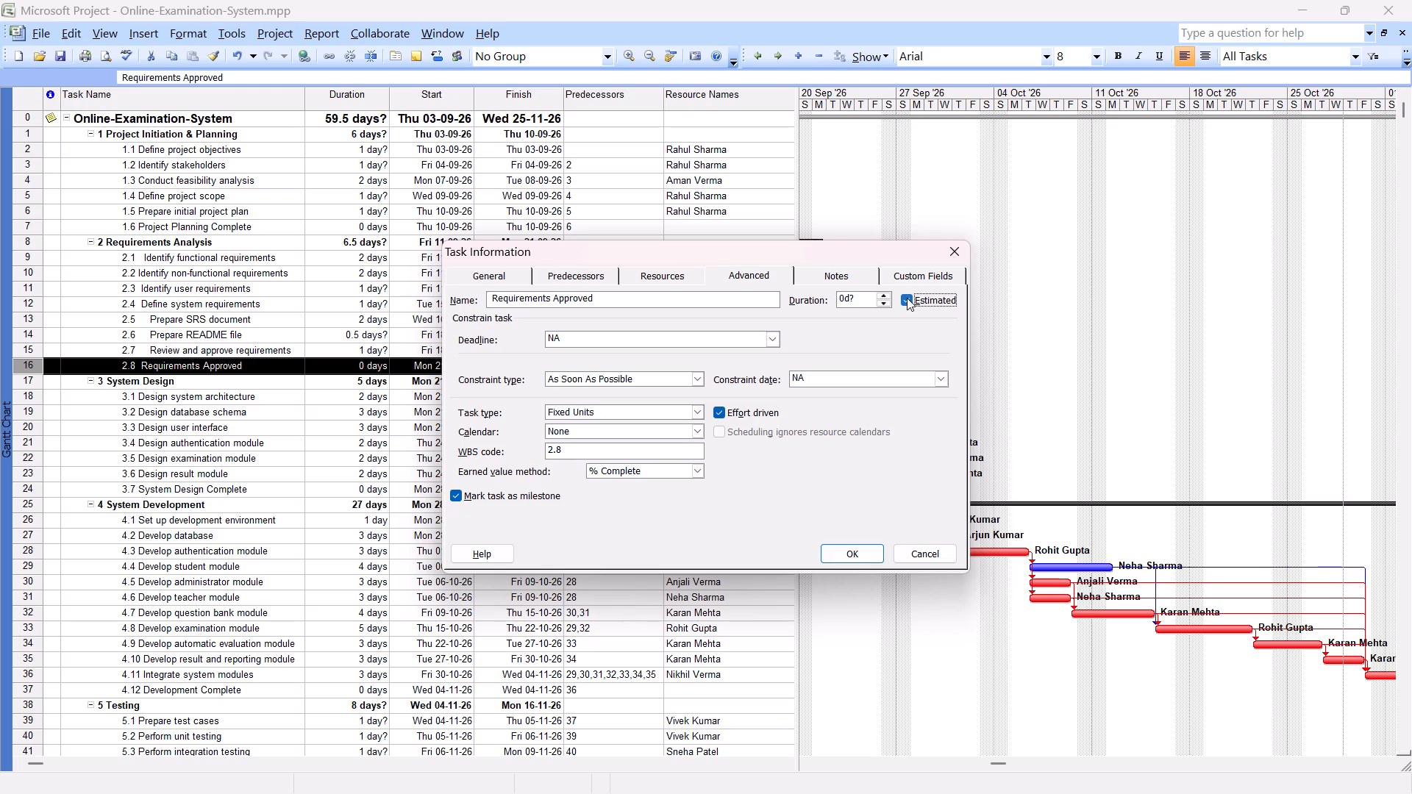
{"action": "left_click", "coordinate": [907, 298]}
{"action": "left_click", "coordinate": [907, 298]}
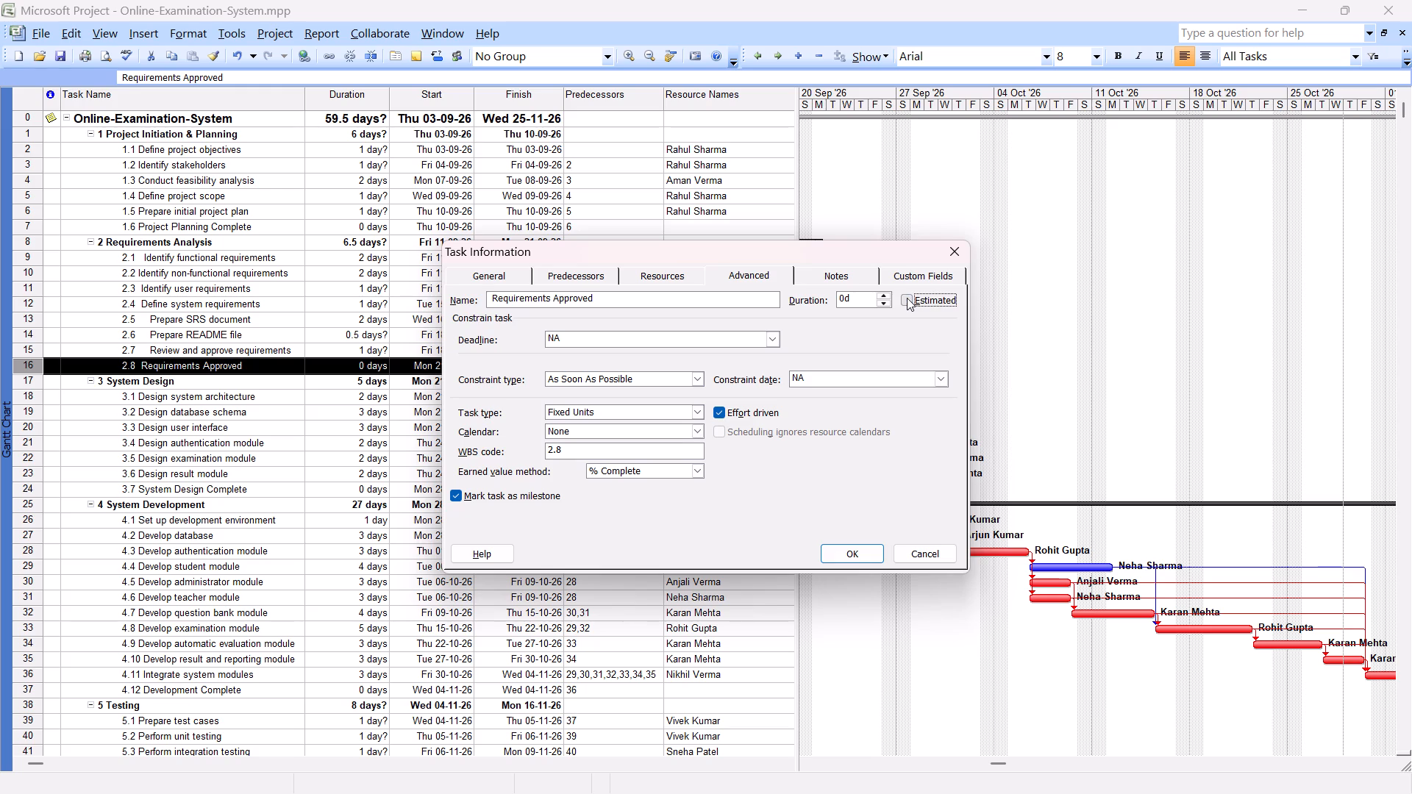
{"action": "left_click", "coordinate": [907, 298]}
{"action": "left_click", "coordinate": [953, 250]}
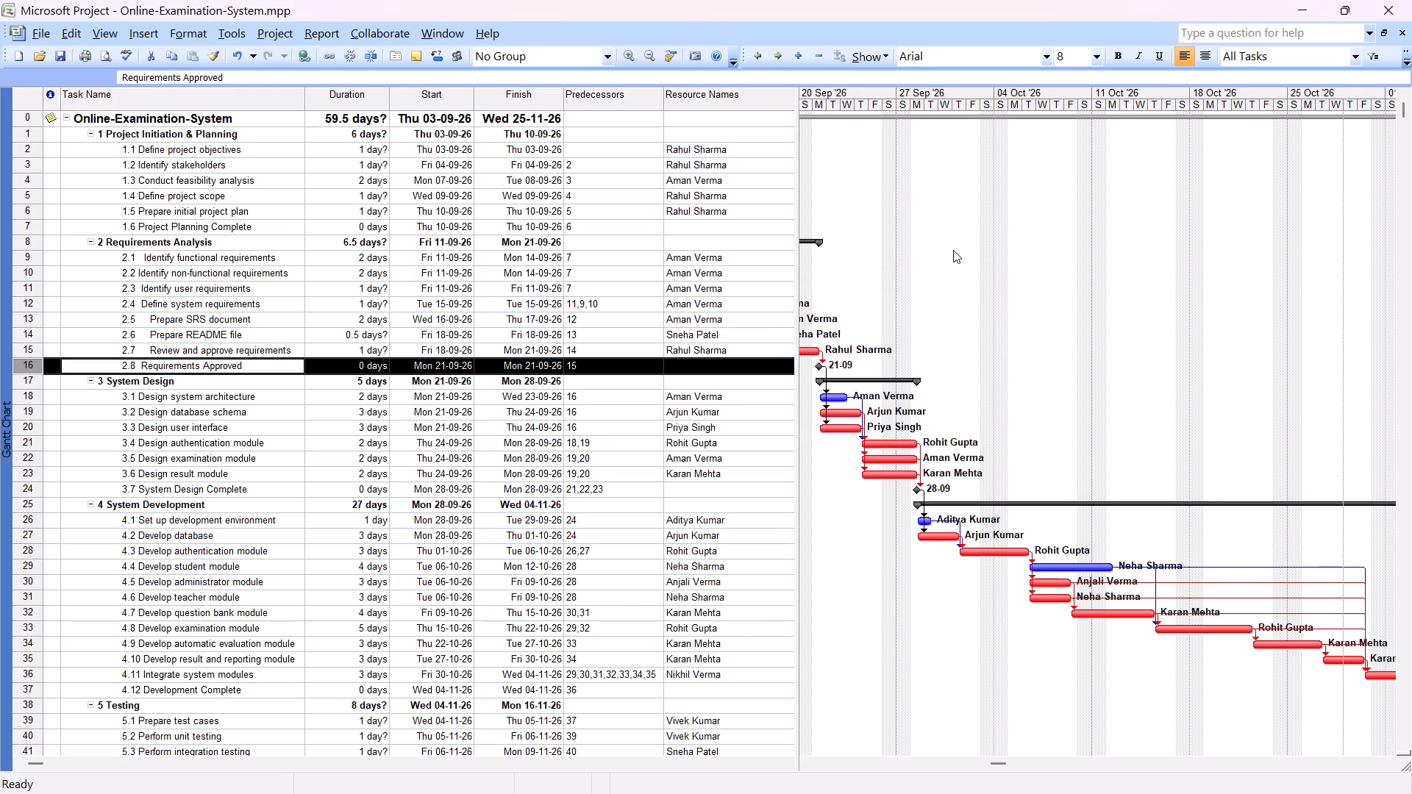
{"action": "key", "text": "alt+Tab"}
{"action": "key", "text": "alt+Right"}
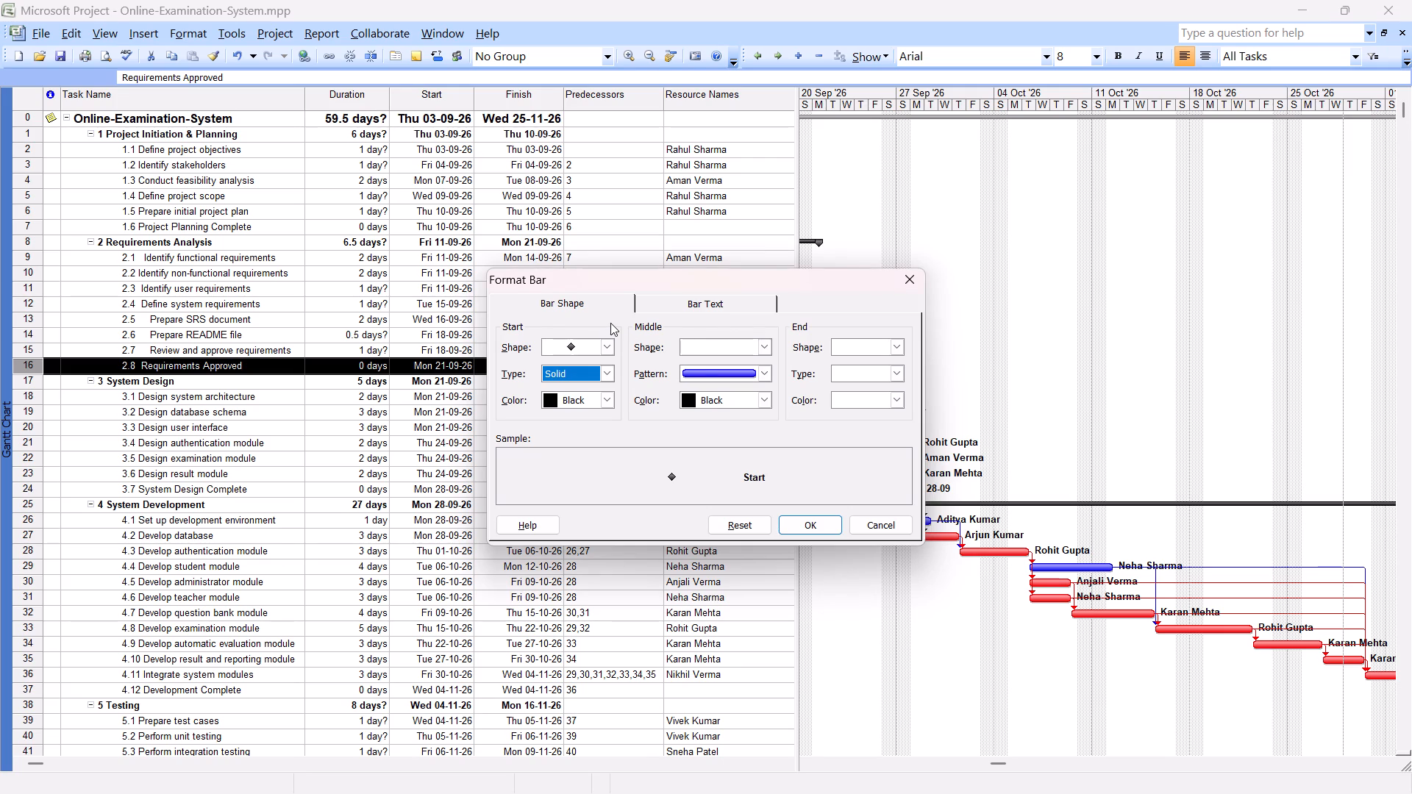
{"action": "left_click", "coordinate": [670, 479]}
{"action": "left_click", "coordinate": [900, 348]}
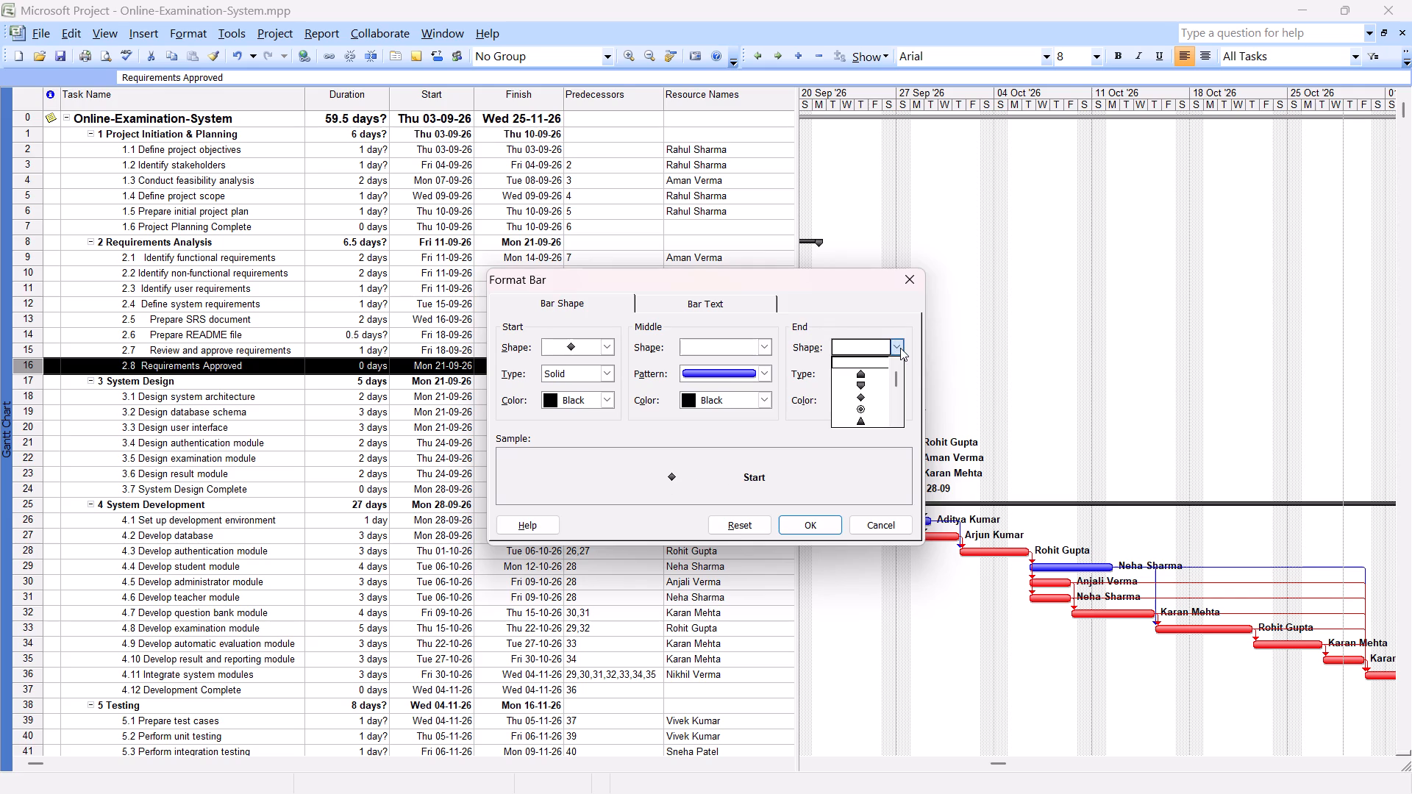
{"action": "left_click", "coordinate": [900, 348]}
{"action": "left_click", "coordinate": [900, 348]}
{"action": "left_click", "coordinate": [859, 439]}
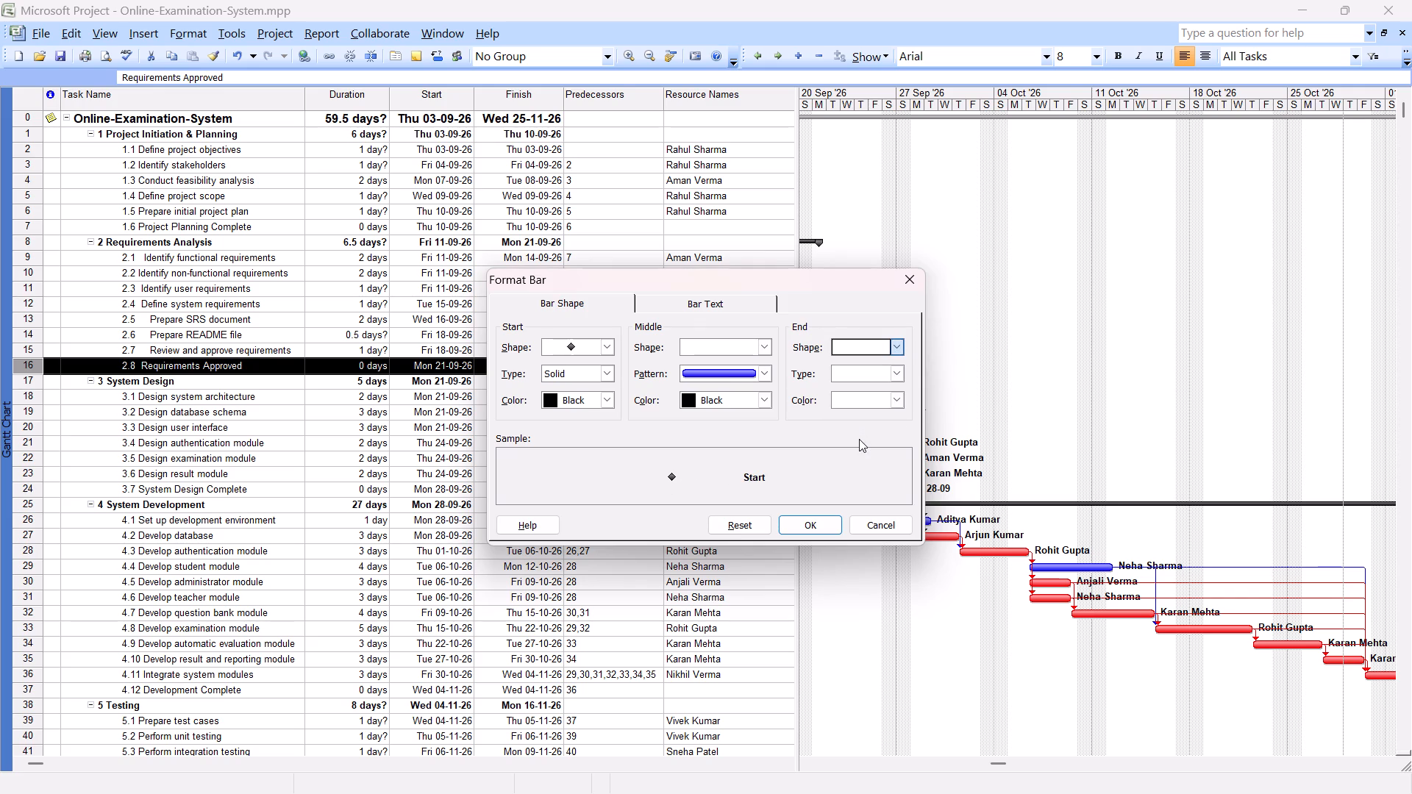
{"action": "left_click", "coordinate": [896, 367]}
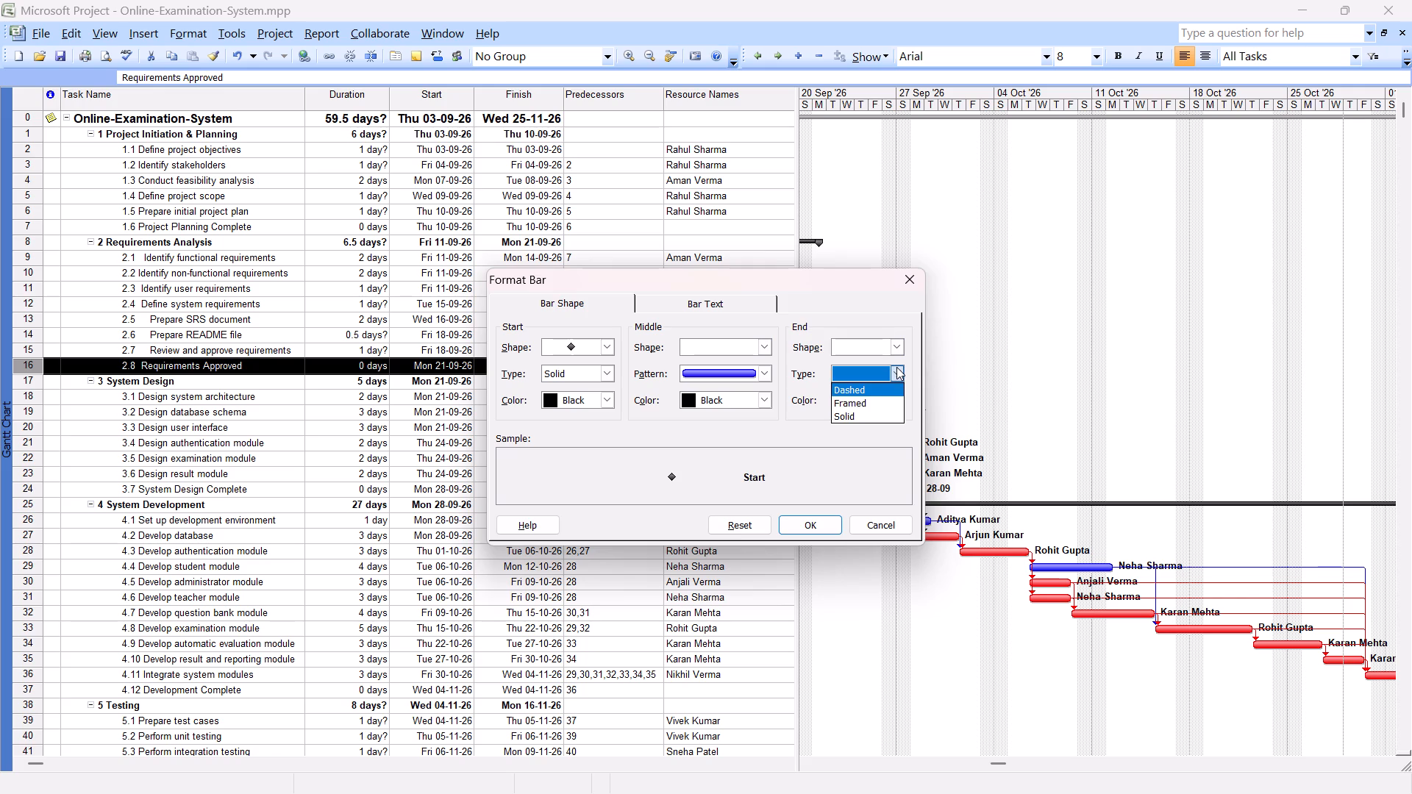
{"action": "left_click", "coordinate": [896, 367]}
{"action": "left_click", "coordinate": [897, 399]}
{"action": "left_click", "coordinate": [897, 399]}
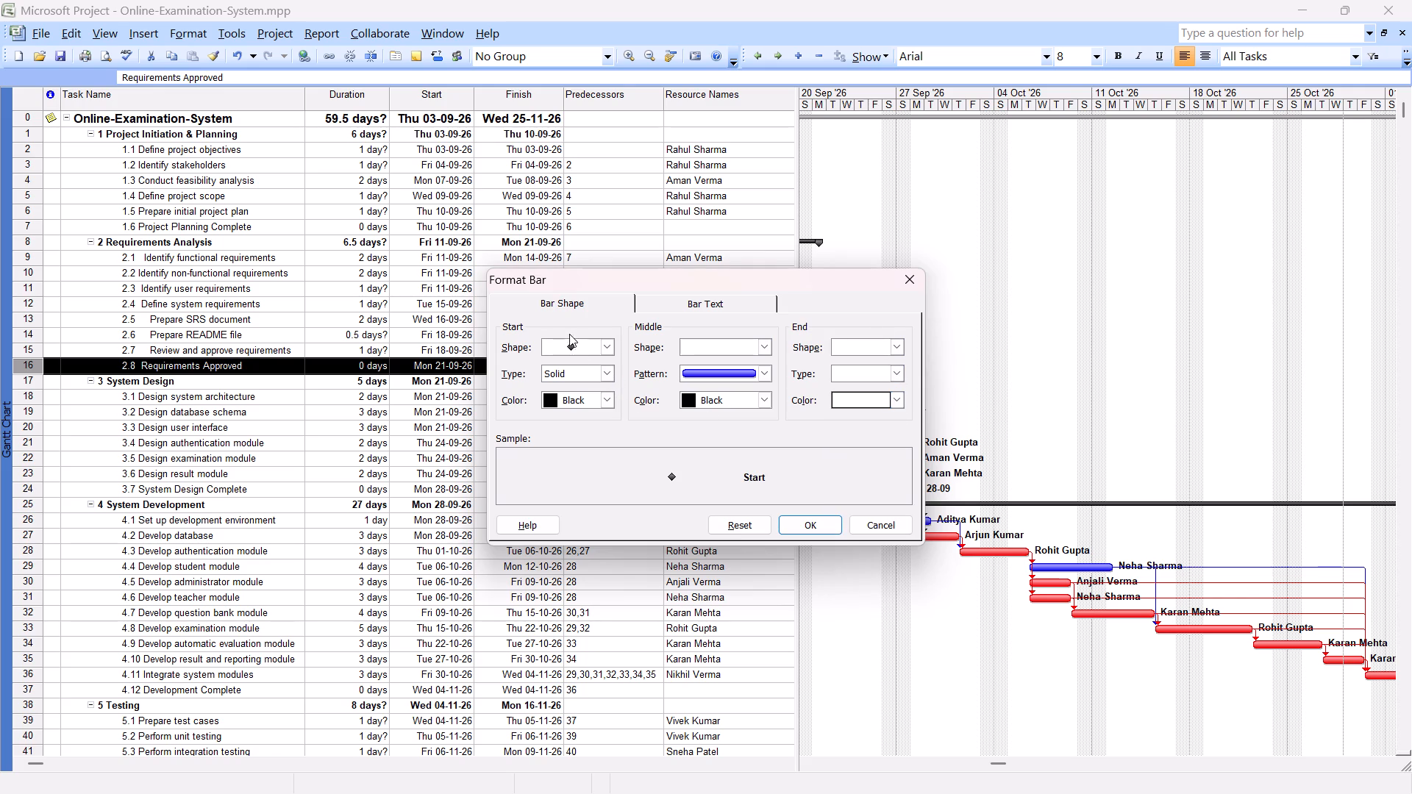
{"action": "left_click", "coordinate": [813, 537]}
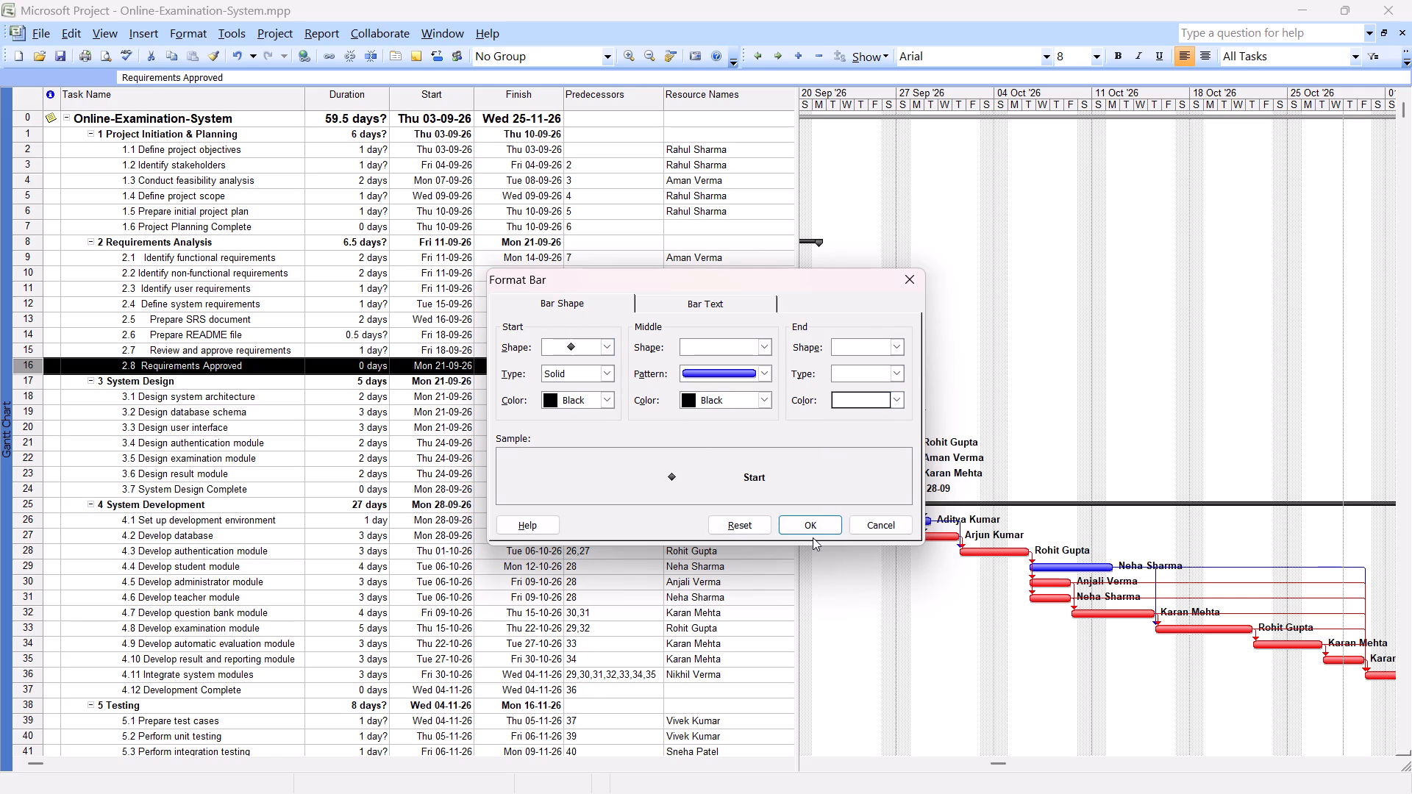
{"action": "left_click", "coordinate": [811, 529]}
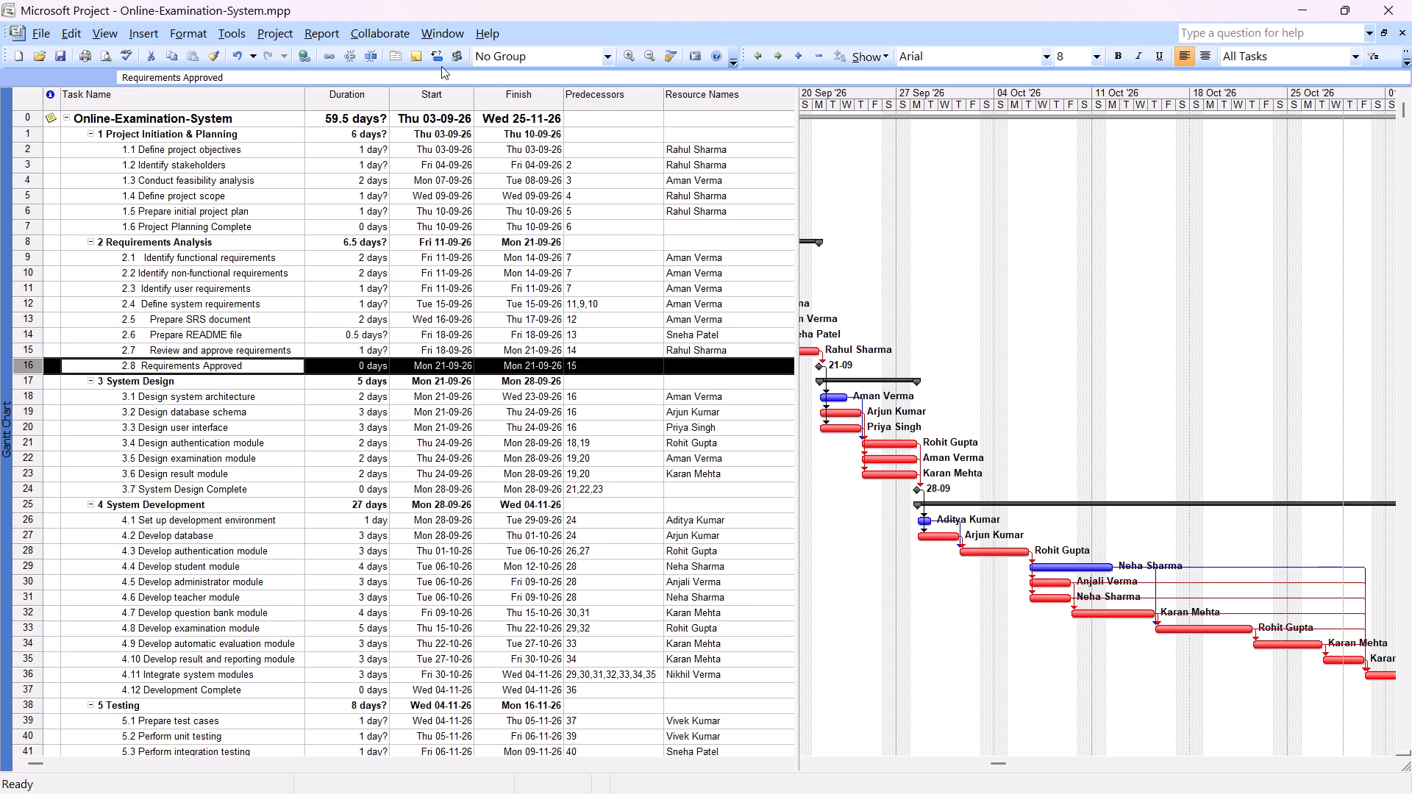
Format the Requirements Approved milestone bar with a maroon start symbol and a red middle colour.
{"action": "left_click", "coordinate": [182, 40]}
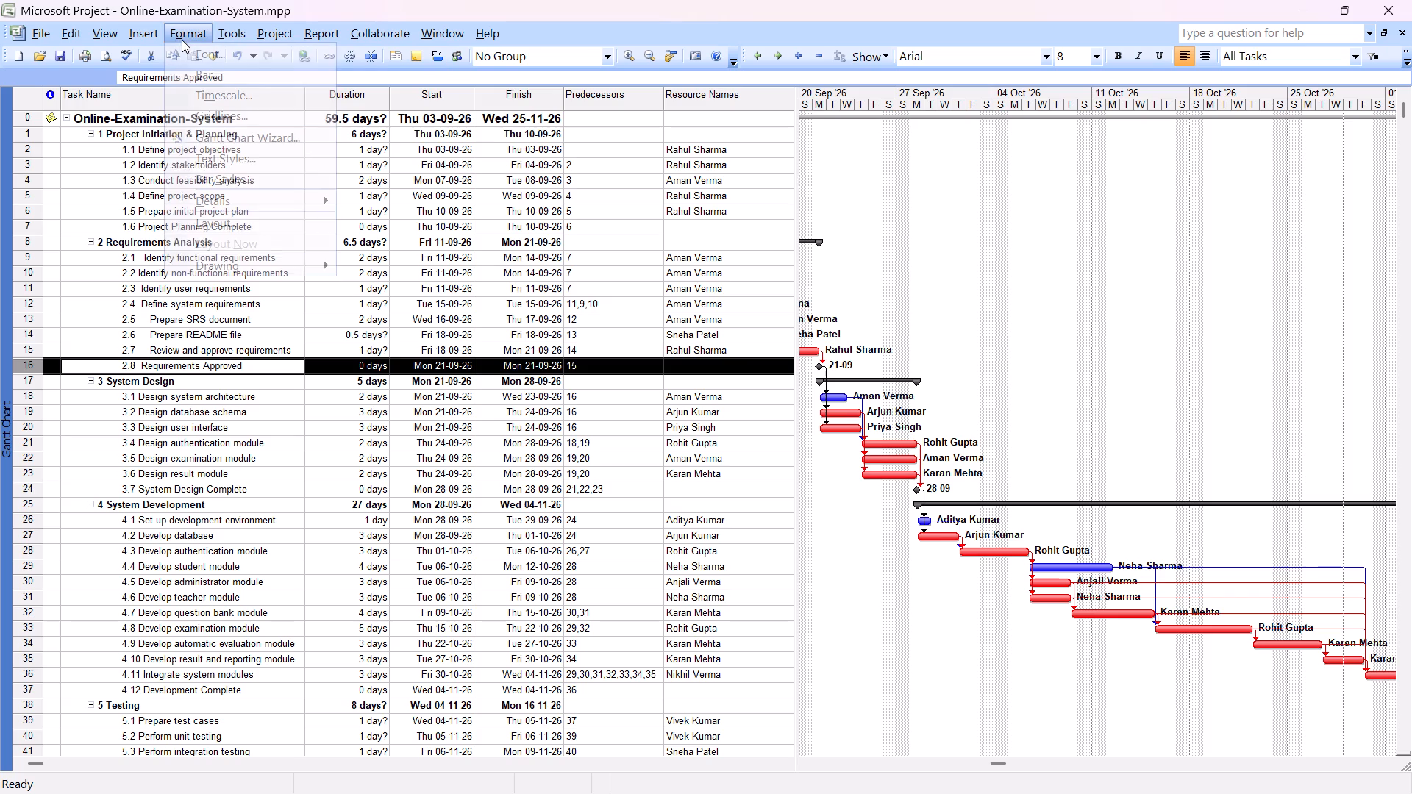
{"action": "left_click", "coordinate": [215, 74]}
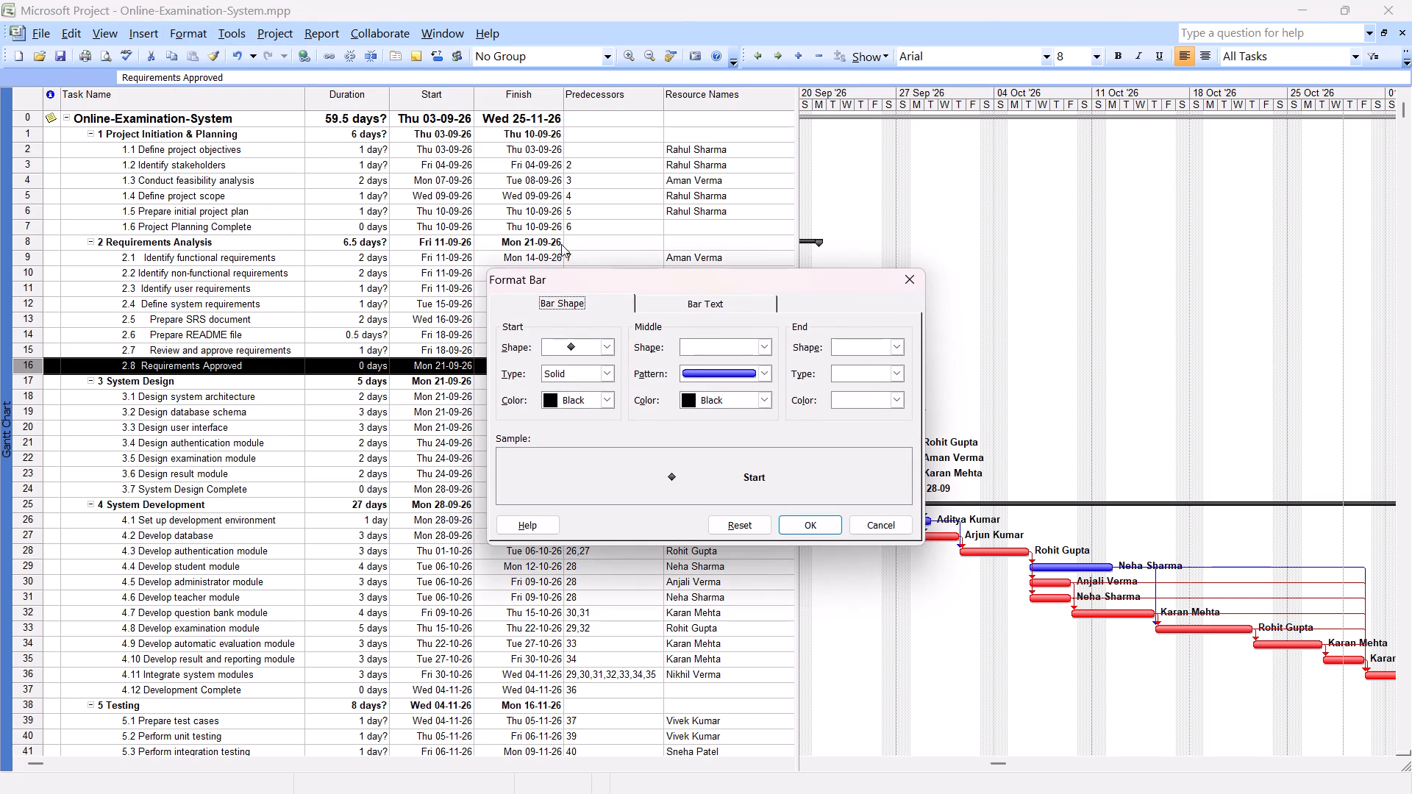
{"action": "left_click", "coordinate": [608, 343]}
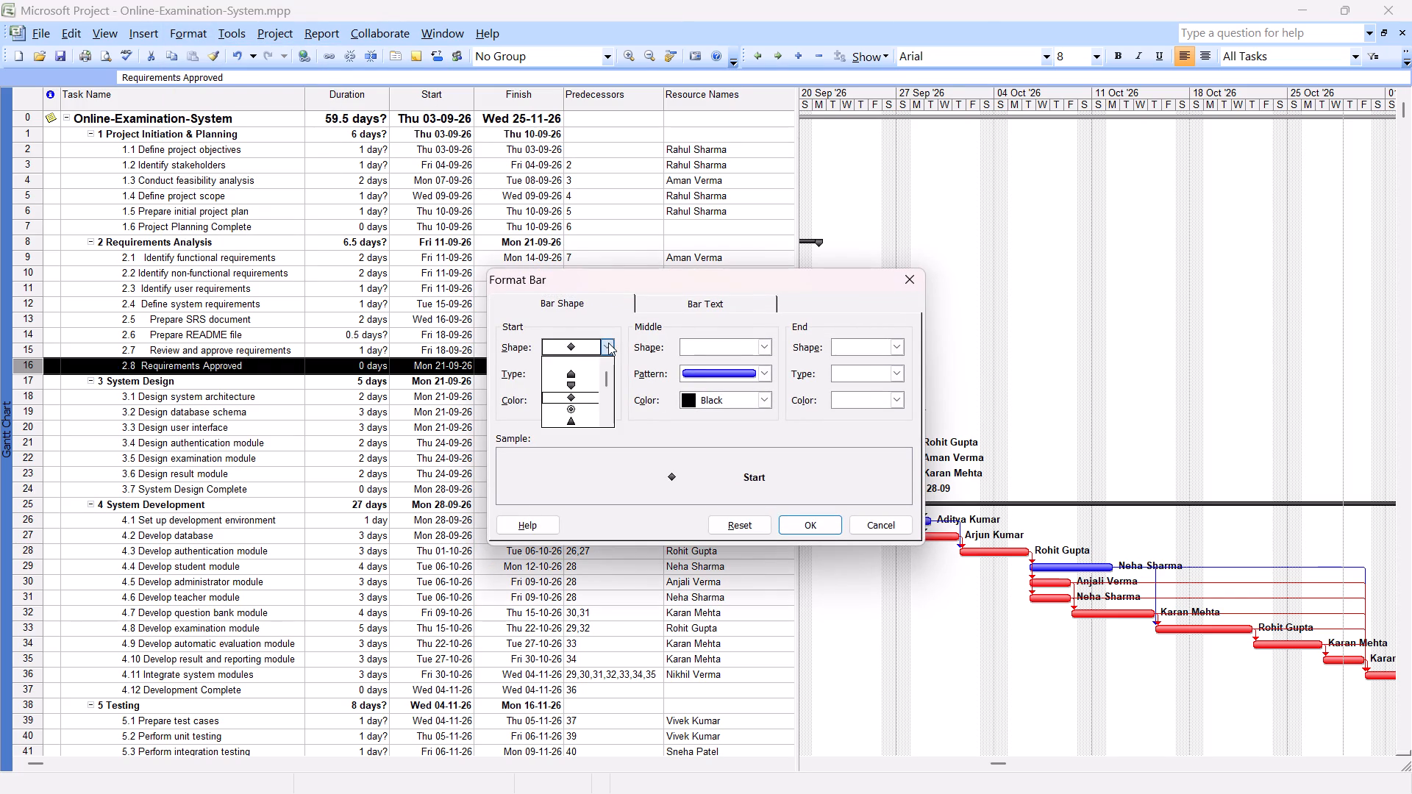
{"action": "left_click", "coordinate": [608, 343]}
{"action": "left_click", "coordinate": [763, 401]}
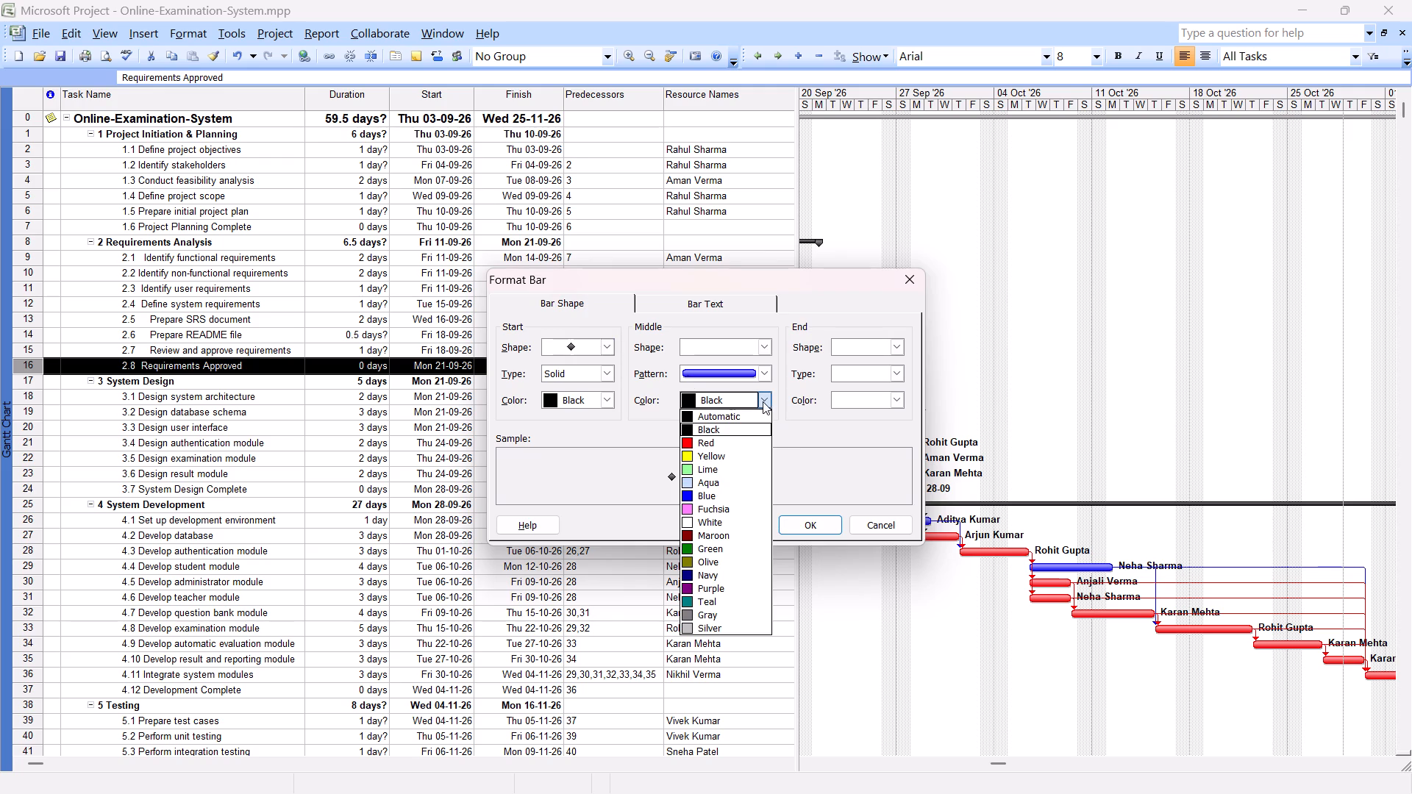
{"action": "left_click", "coordinate": [707, 441]}
{"action": "left_click", "coordinate": [601, 401]}
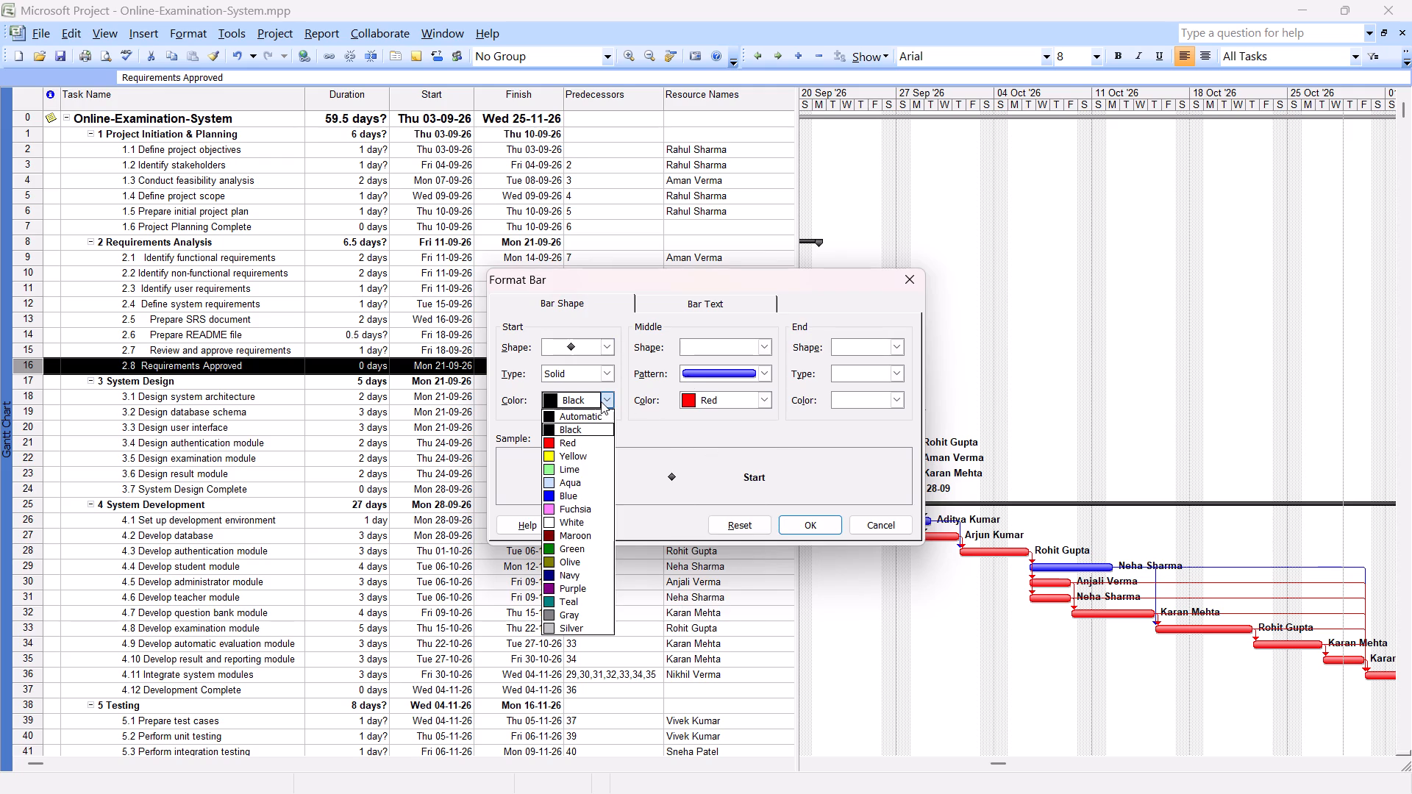
{"action": "left_click", "coordinate": [571, 456]}
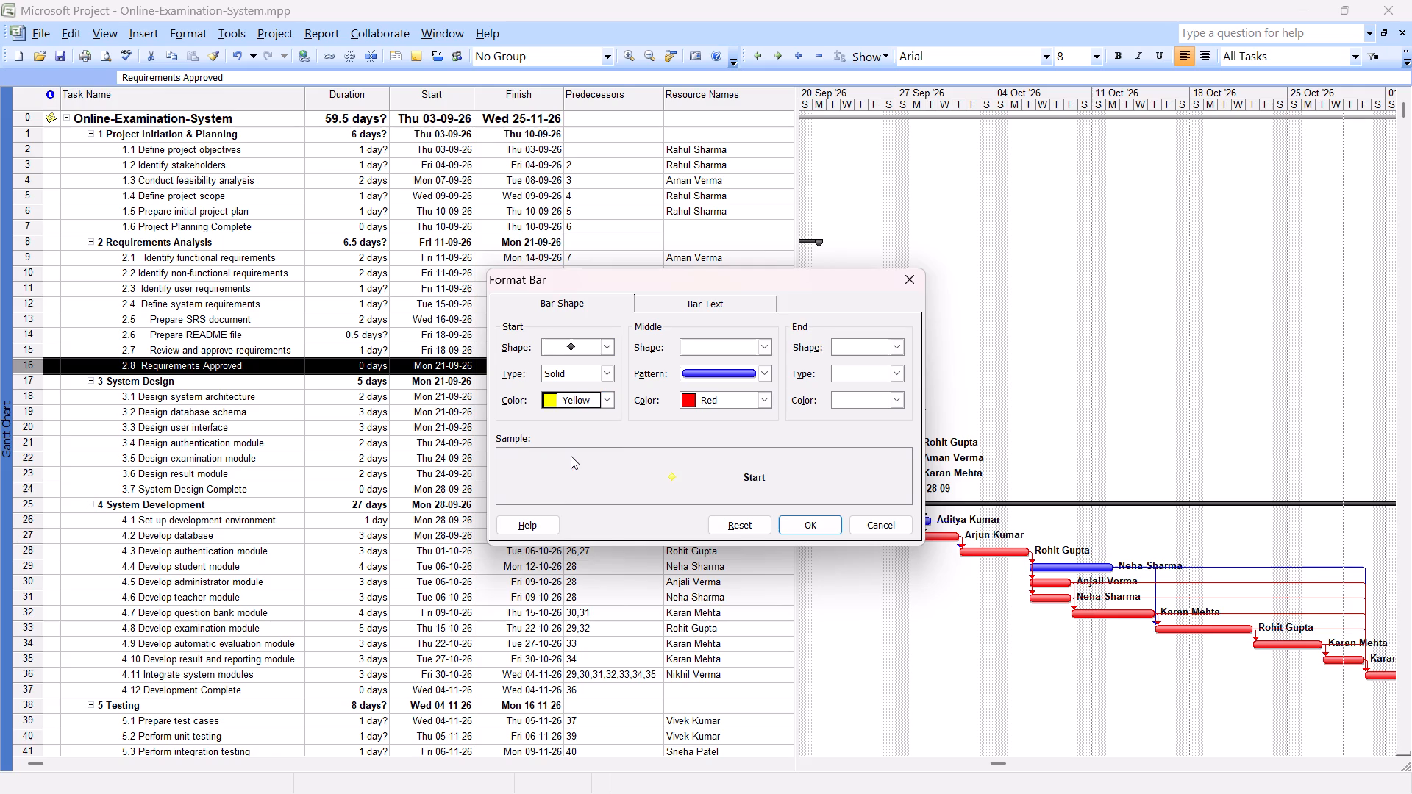
{"action": "left_click", "coordinate": [610, 400]}
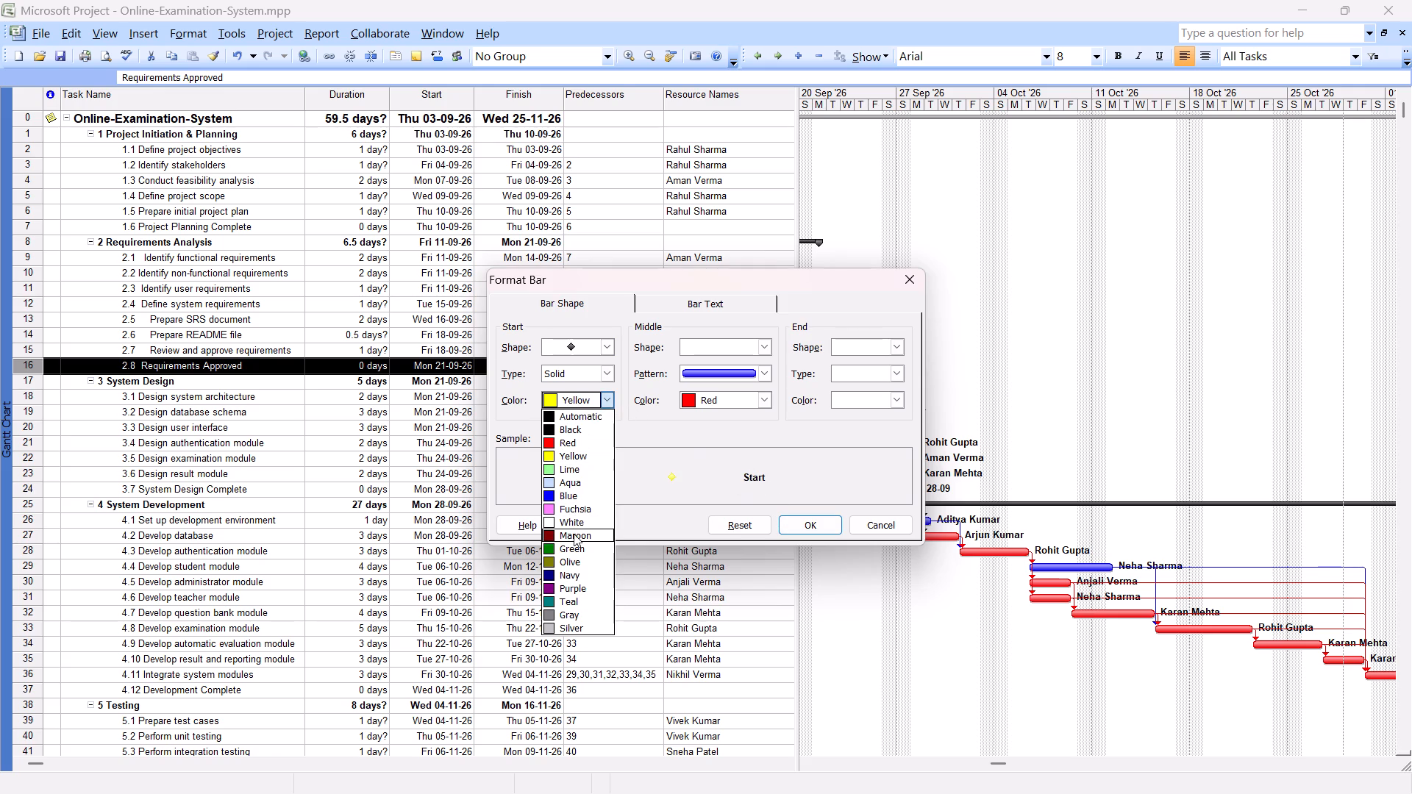
{"action": "left_click", "coordinate": [574, 534]}
{"action": "left_click", "coordinate": [792, 520]}
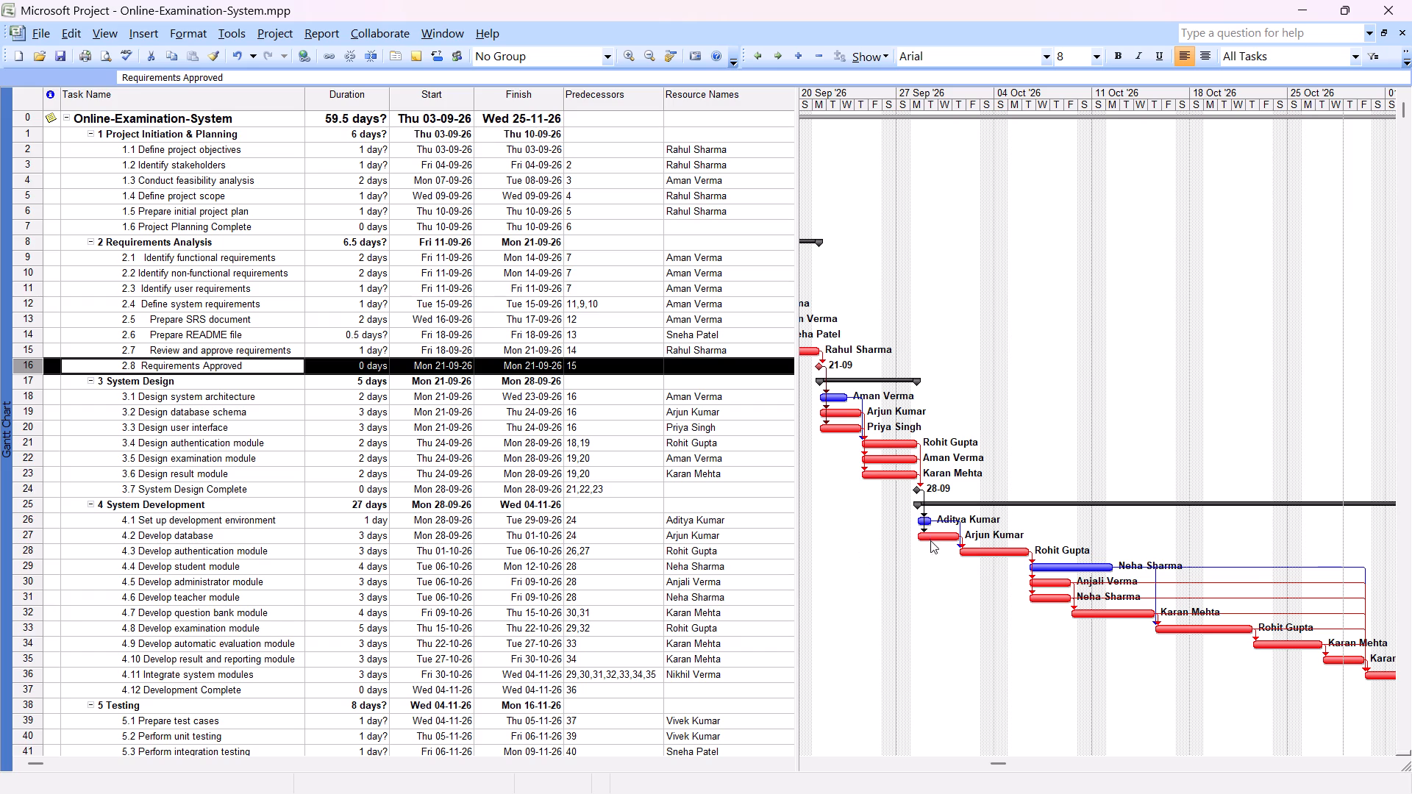
{"action": "scroll", "coordinate": [919, 498], "scroll_direction": "right", "scroll_amount": 13}
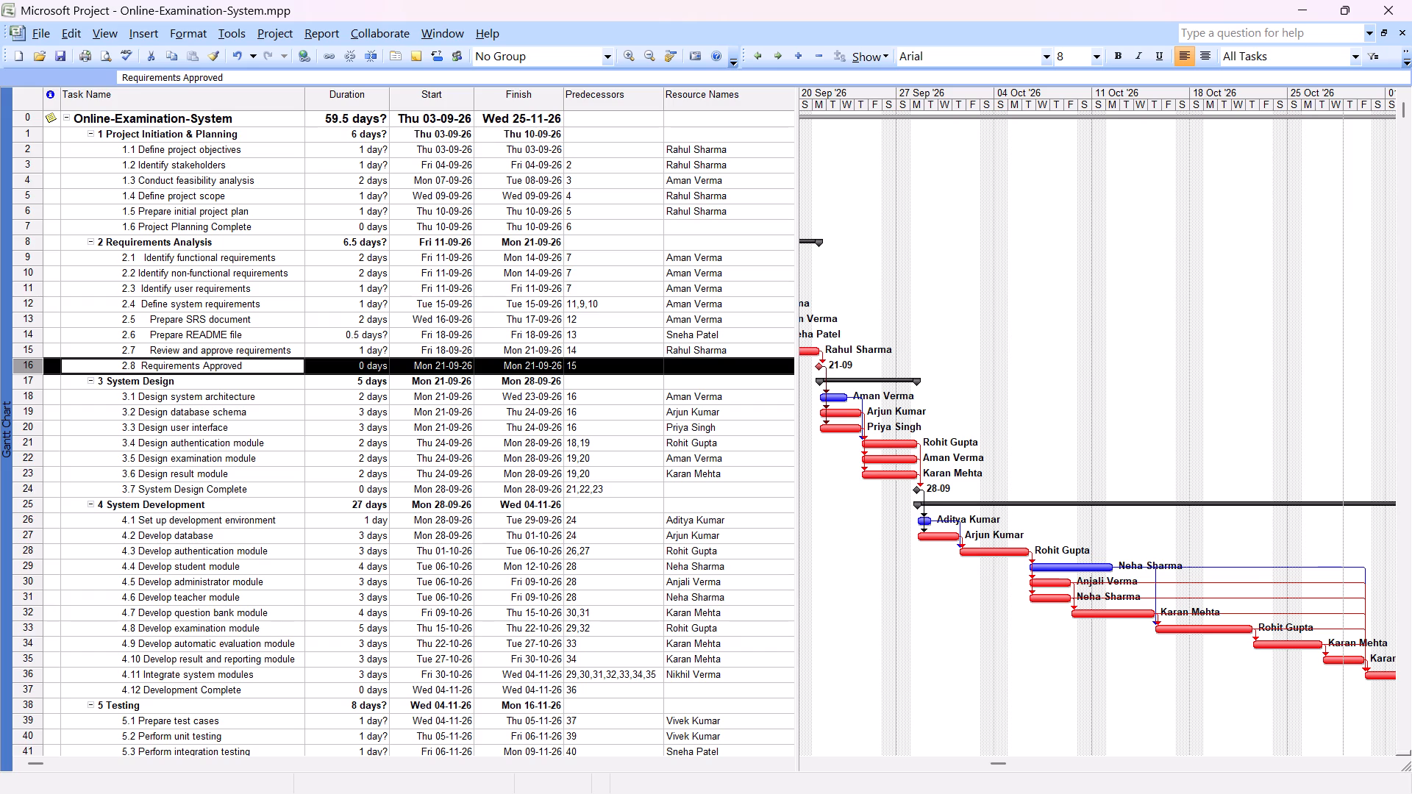
{"action": "double_click", "coordinate": [817, 365]}
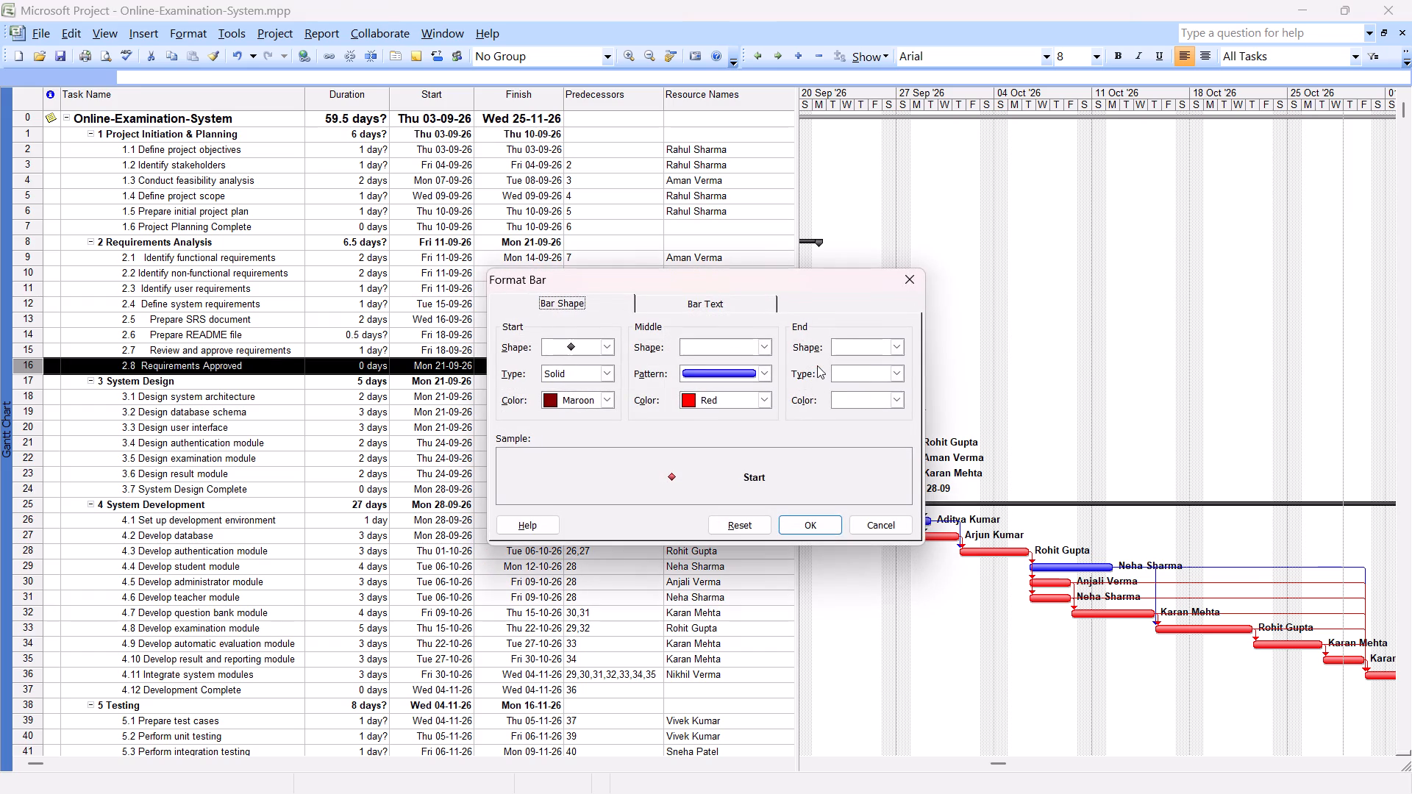
{"action": "left_click", "coordinate": [906, 279]}
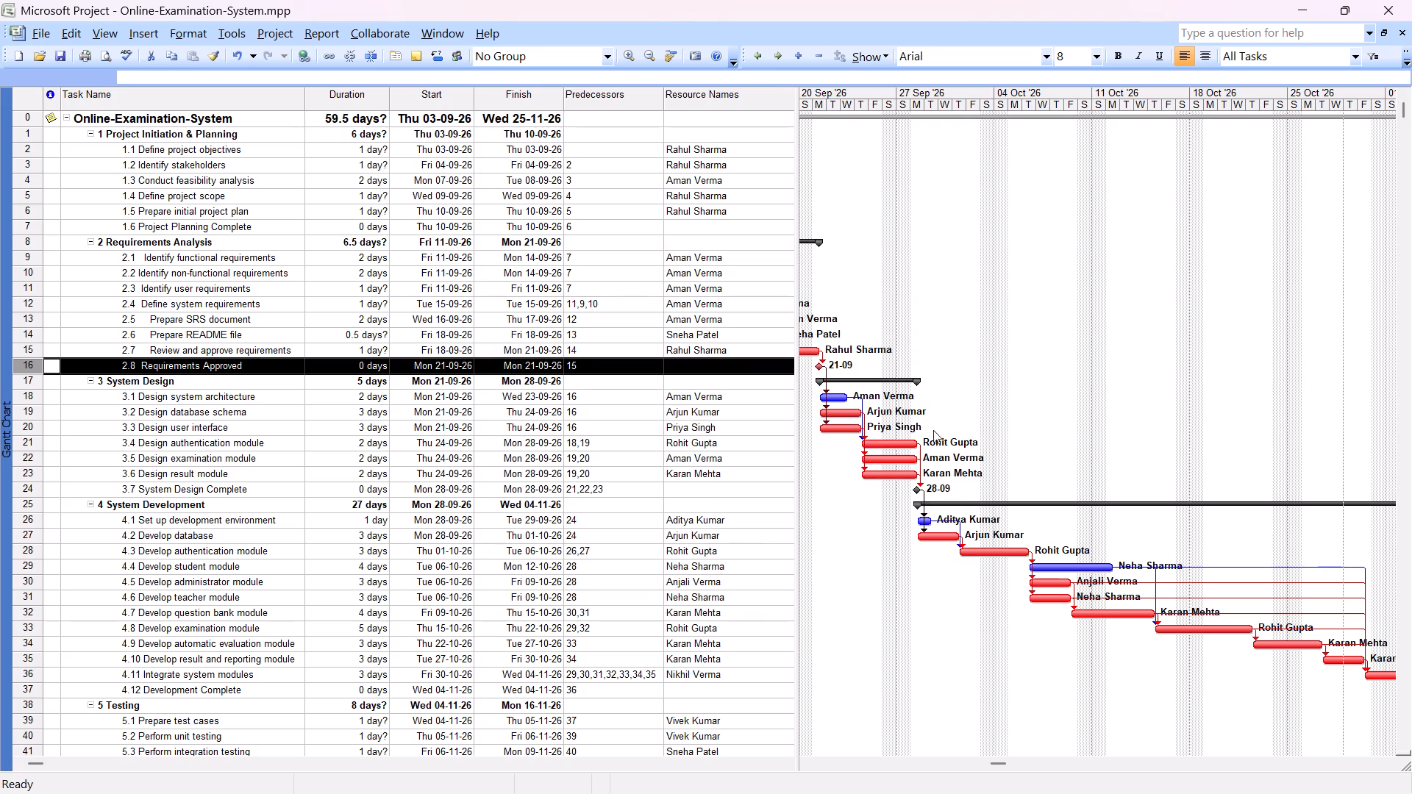
Set the start symbol colour of the System Design Complete milestone to lime.
{"action": "left_click", "coordinate": [914, 490]}
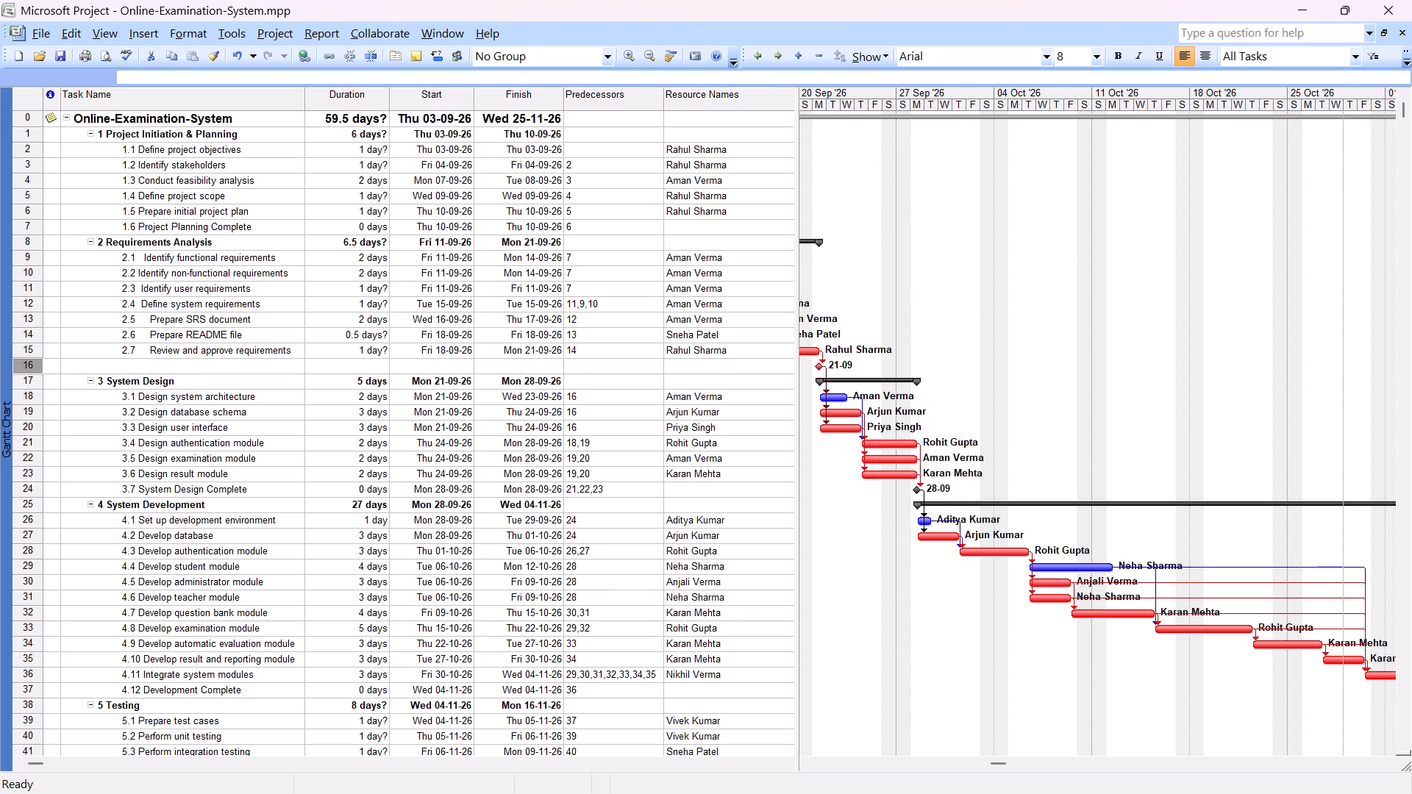
{"action": "double_click", "coordinate": [916, 490]}
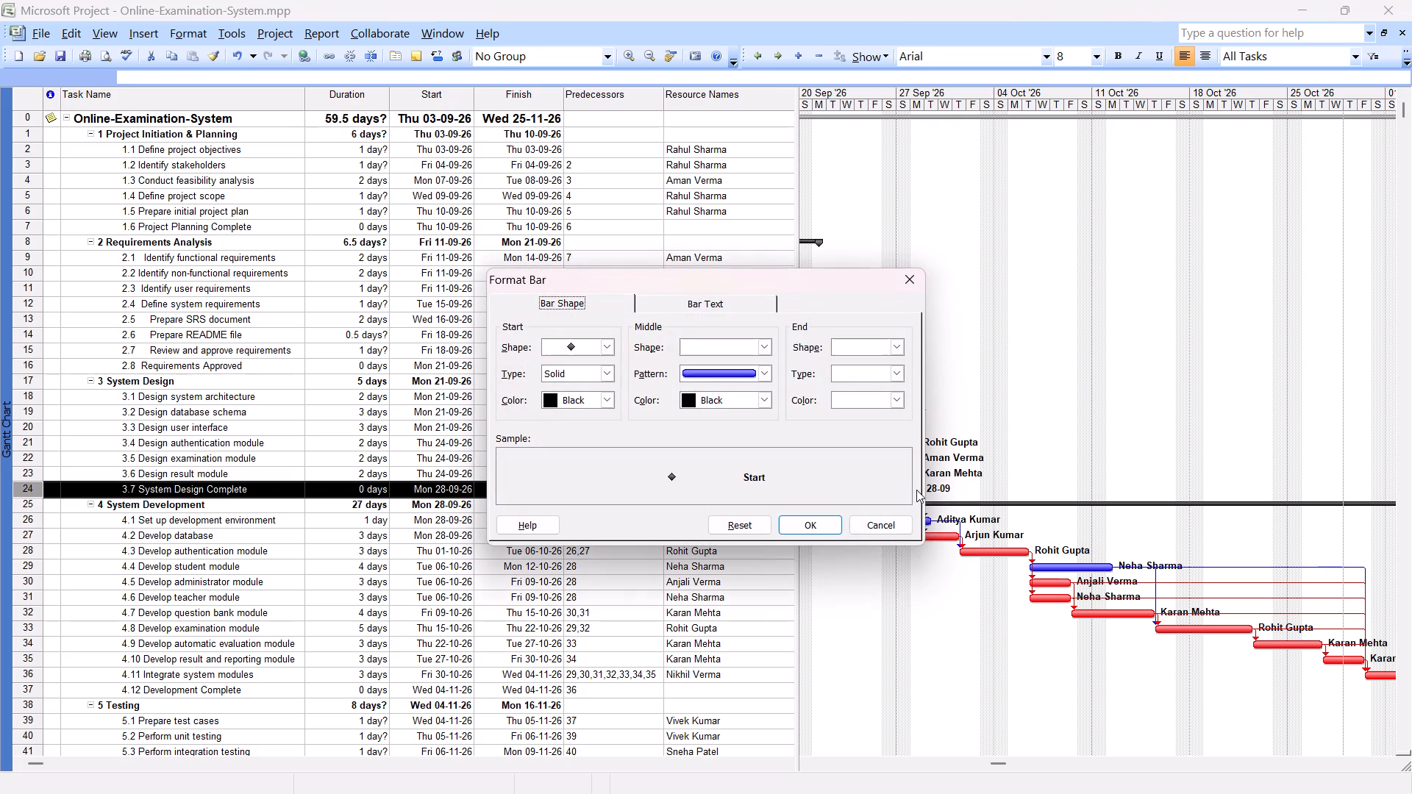
{"action": "left_click", "coordinate": [607, 340]}
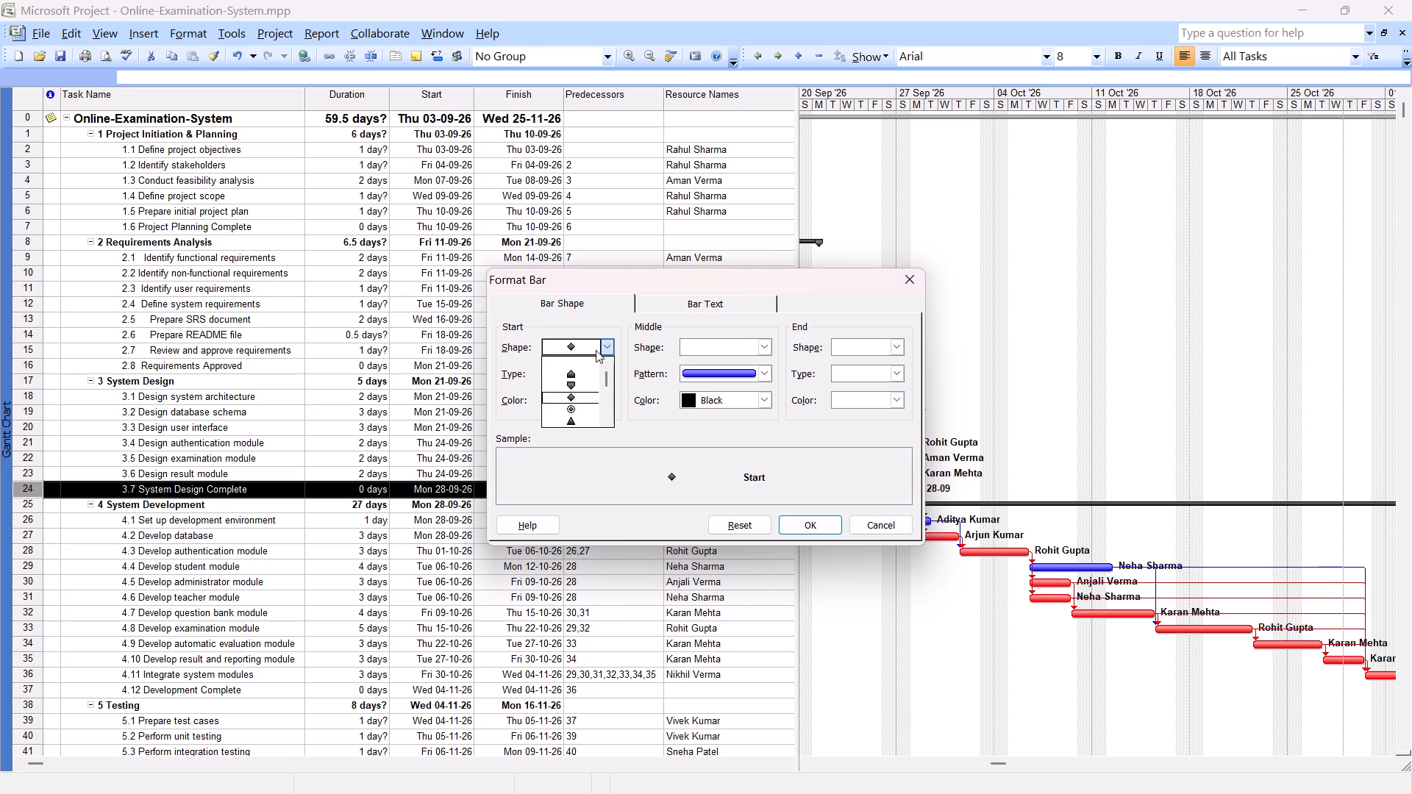
{"action": "left_click", "coordinate": [607, 347]}
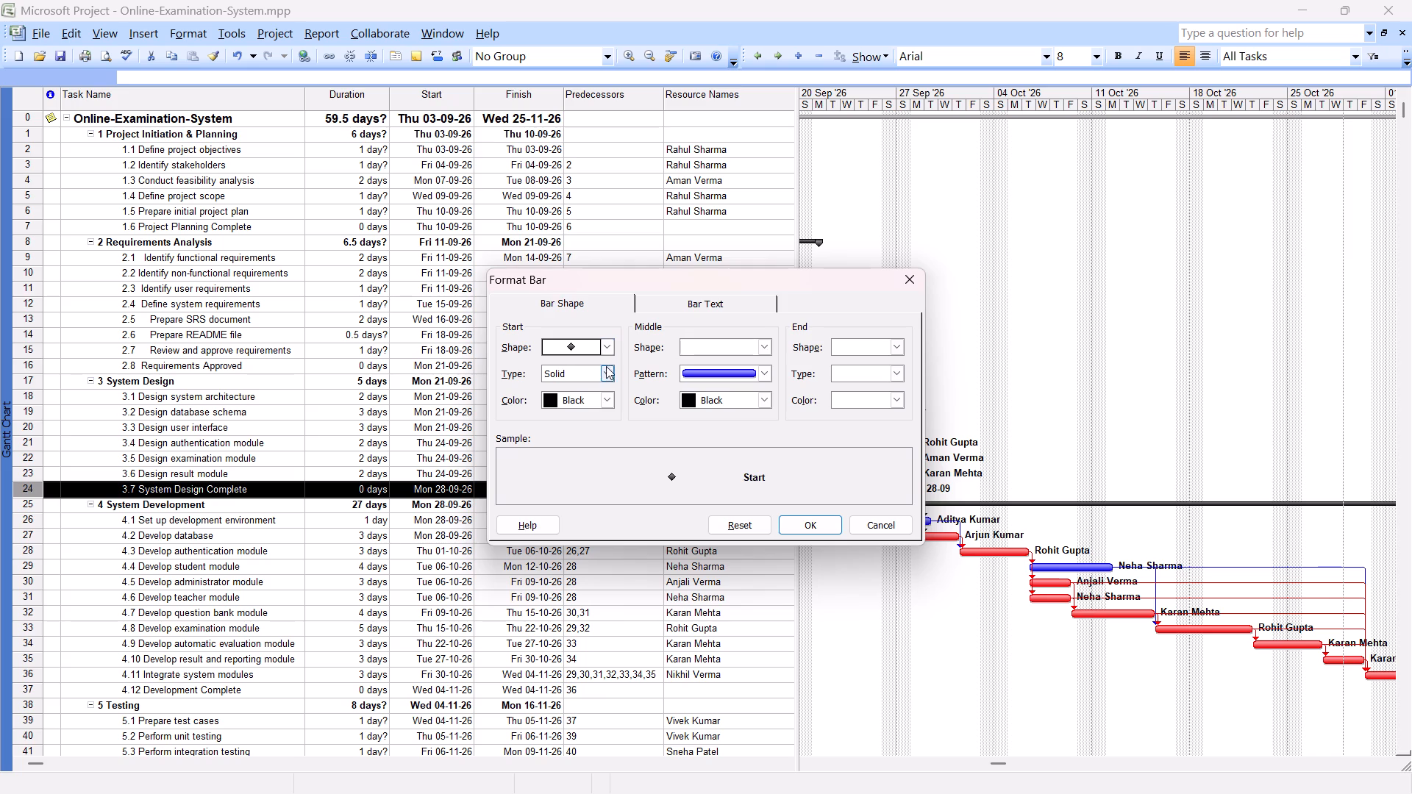
{"action": "left_click", "coordinate": [609, 397]}
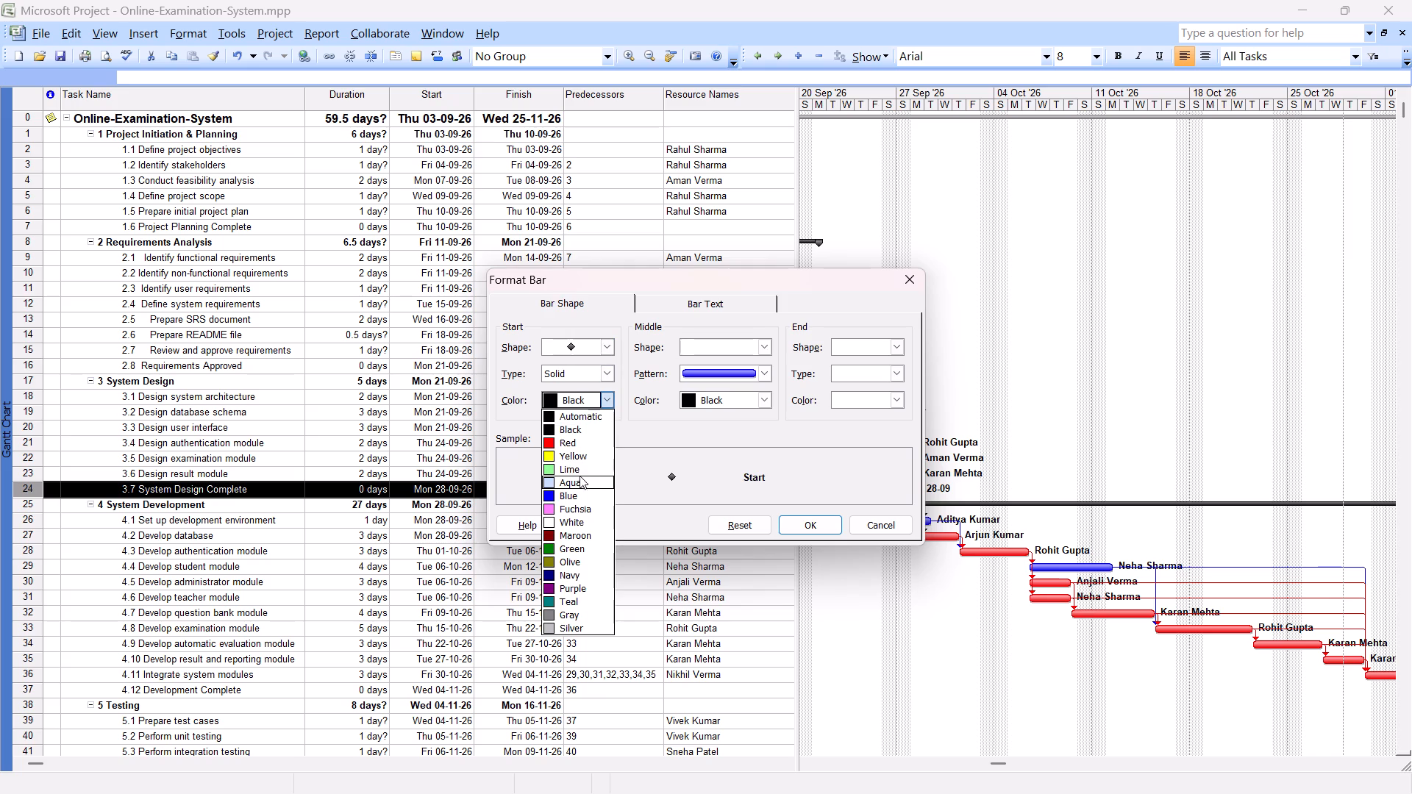
{"action": "left_click", "coordinate": [578, 472]}
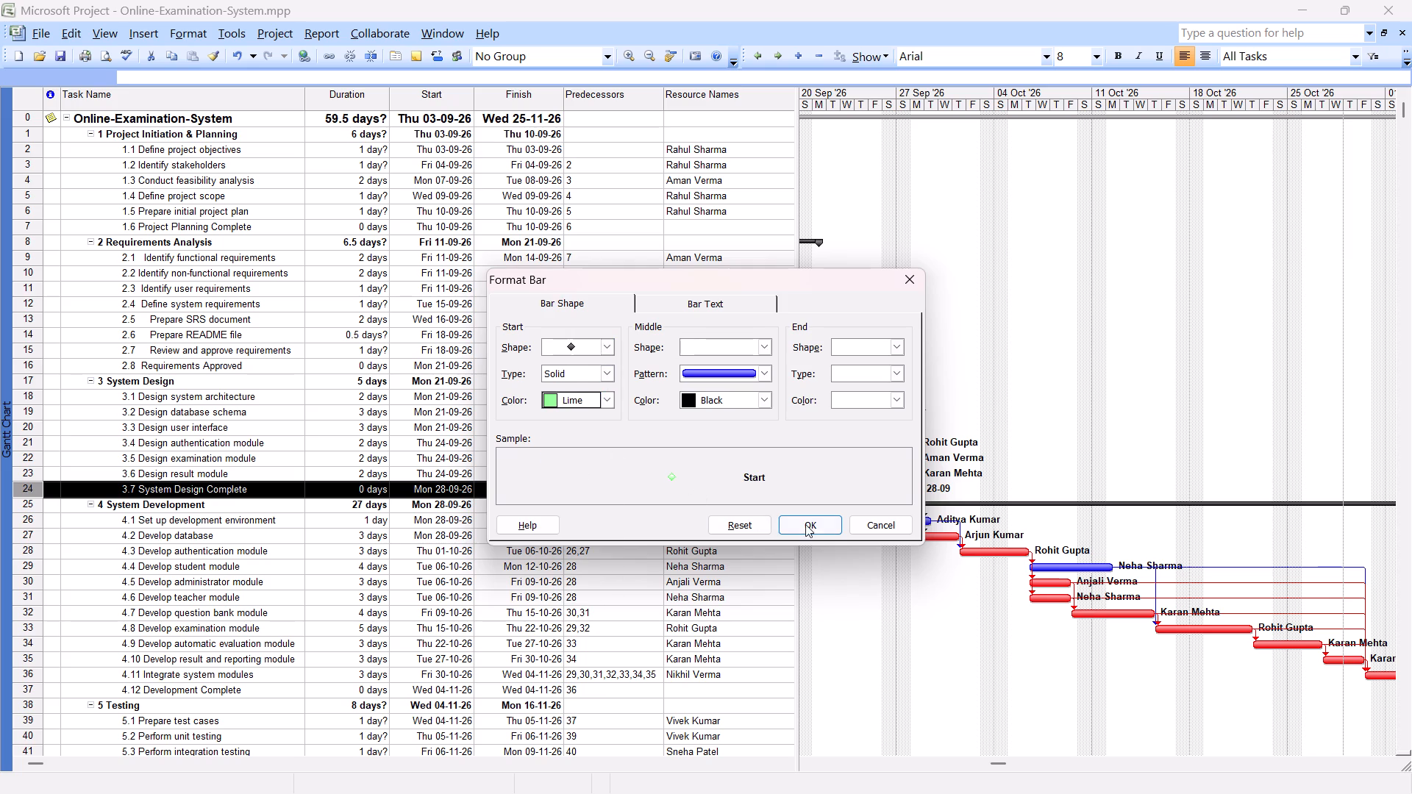
{"action": "left_click", "coordinate": [807, 525]}
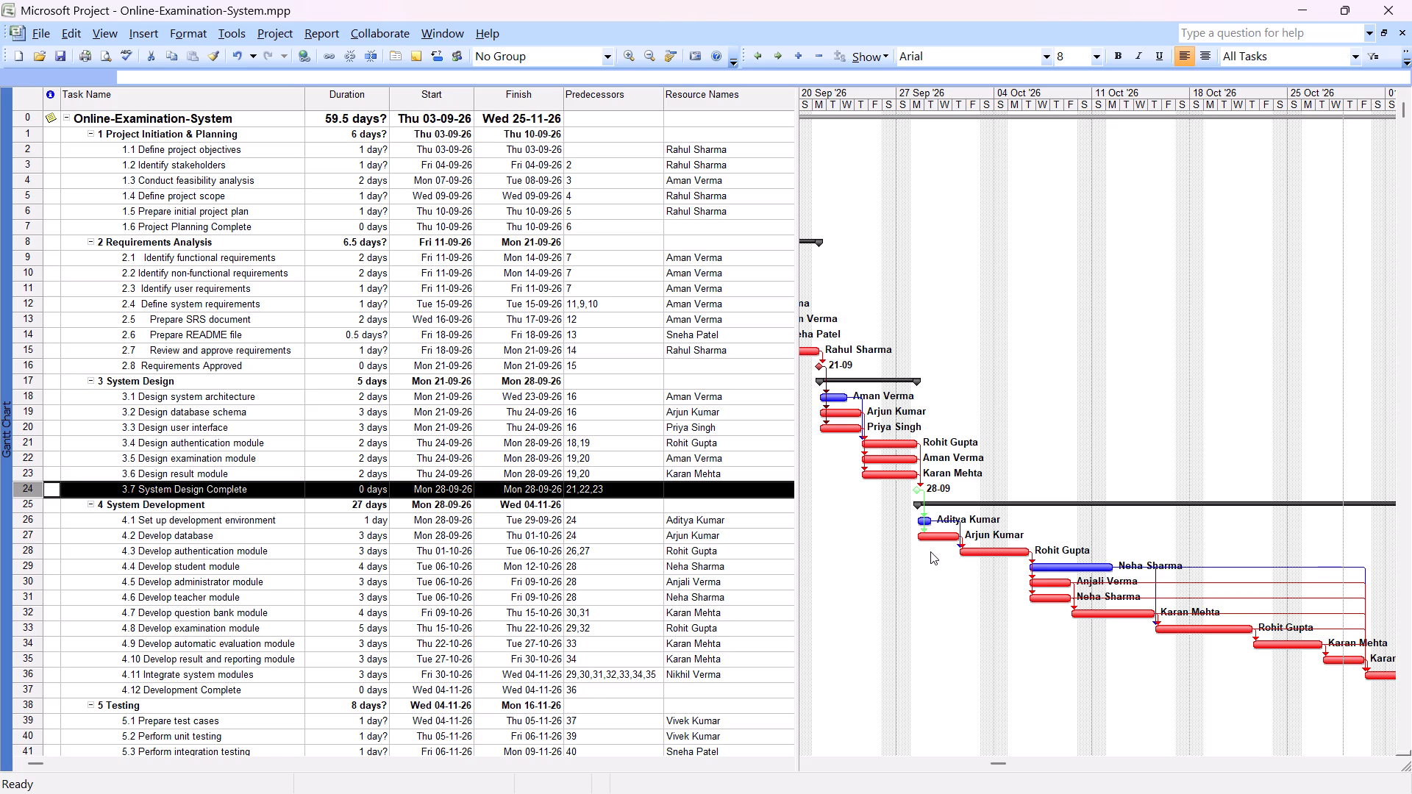
{"action": "scroll", "coordinate": [930, 551], "scroll_direction": "right", "scroll_amount": 20}
{"action": "scroll", "coordinate": [930, 551], "scroll_direction": "right", "scroll_amount": 15}
{"action": "key", "text": "alt+Tab"}
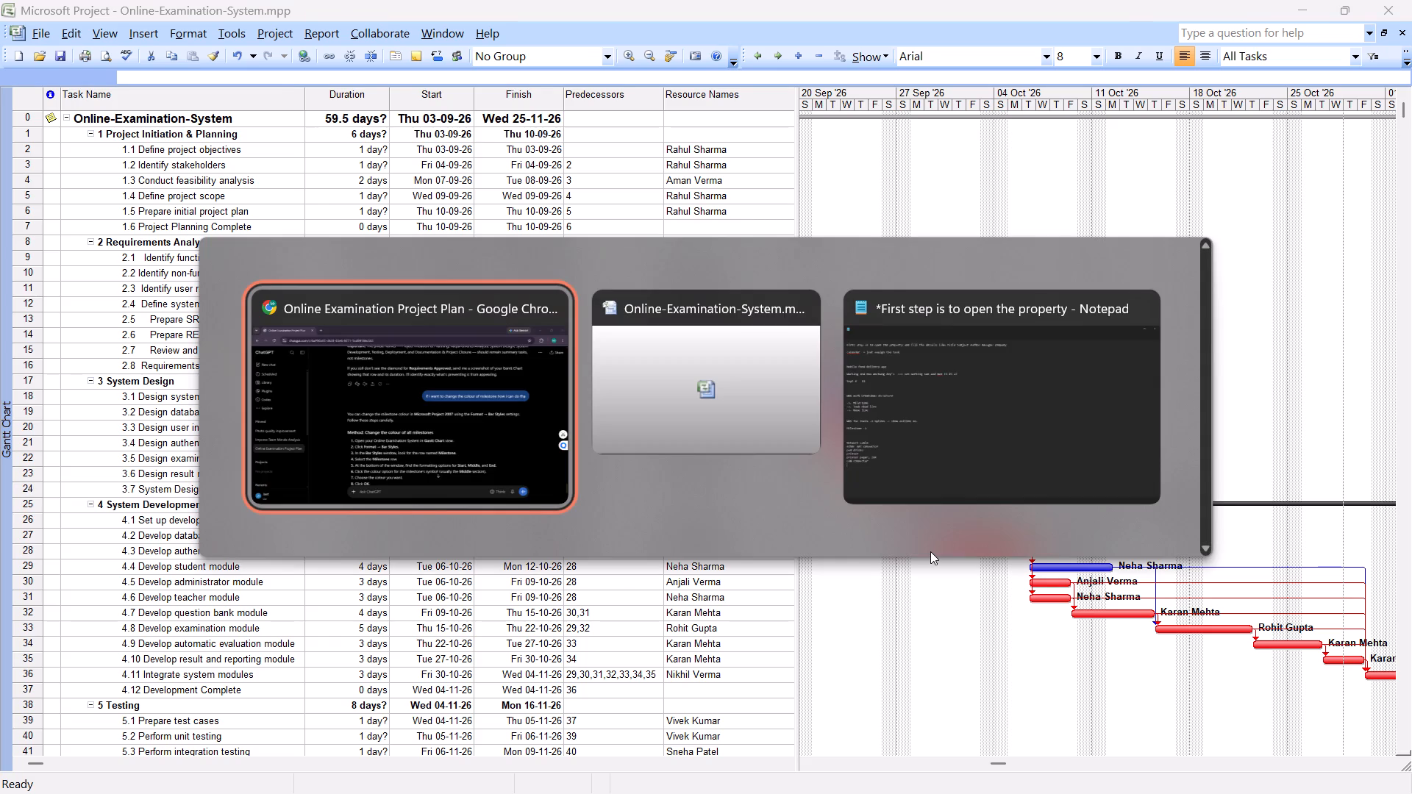
{"action": "key", "text": "alt+Right"}
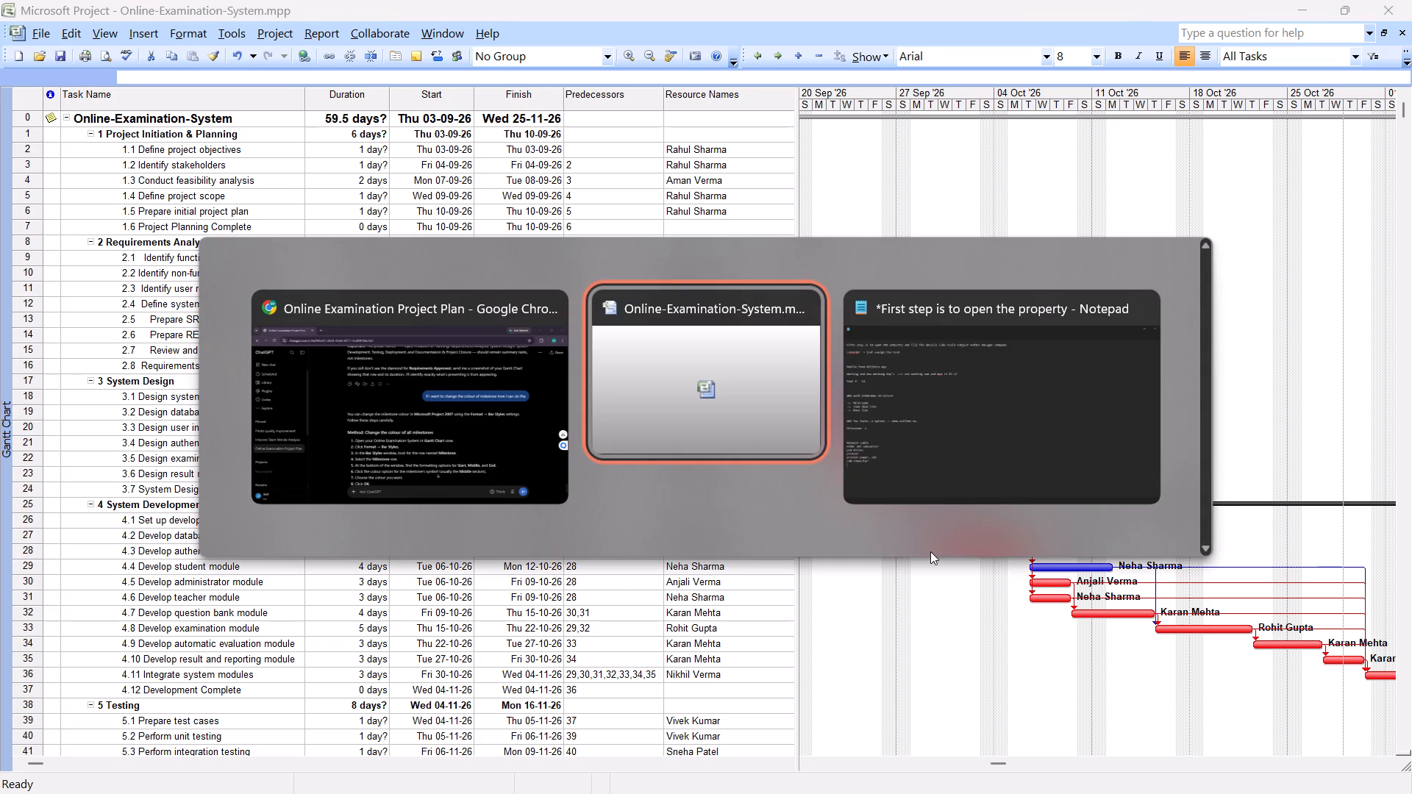
{"action": "key", "text": "alt+Left"}
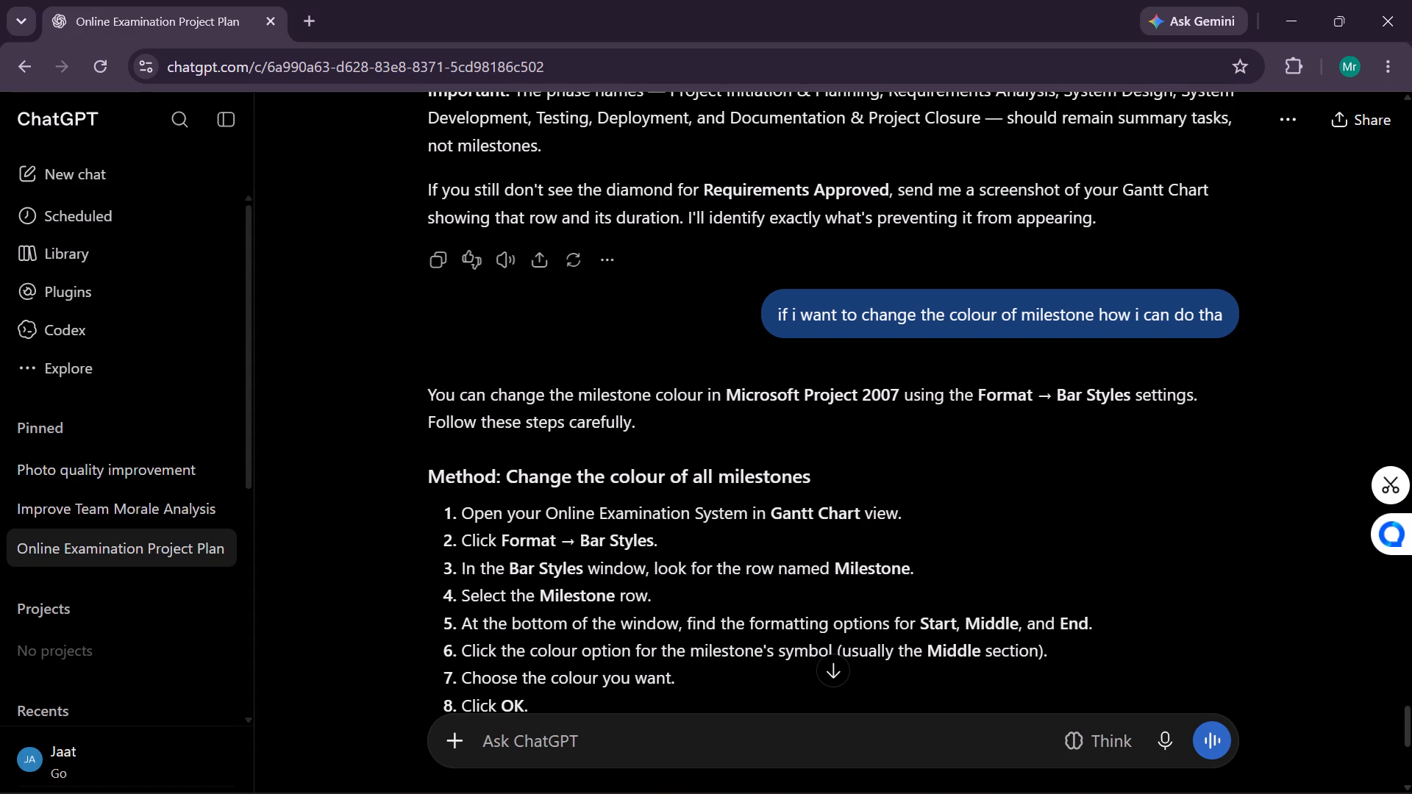
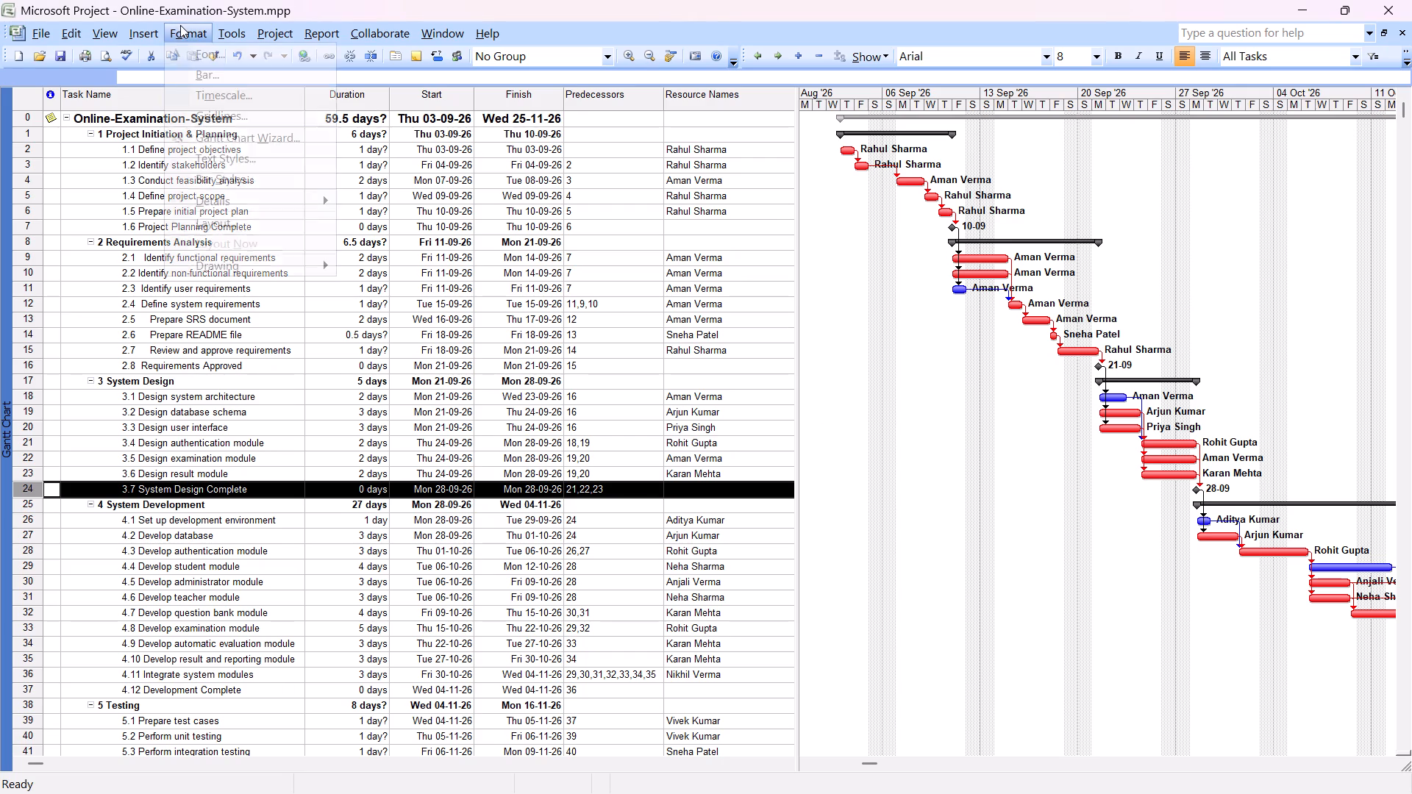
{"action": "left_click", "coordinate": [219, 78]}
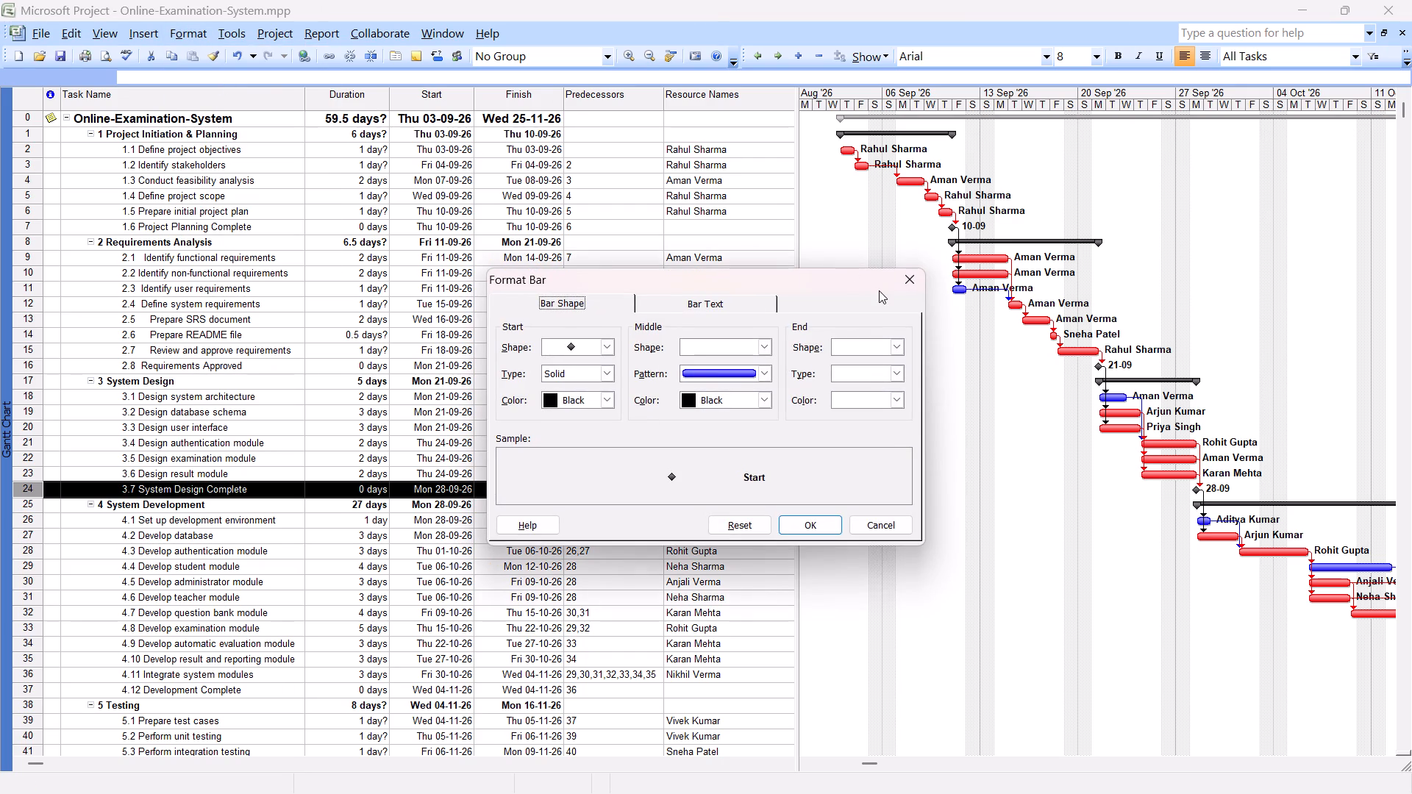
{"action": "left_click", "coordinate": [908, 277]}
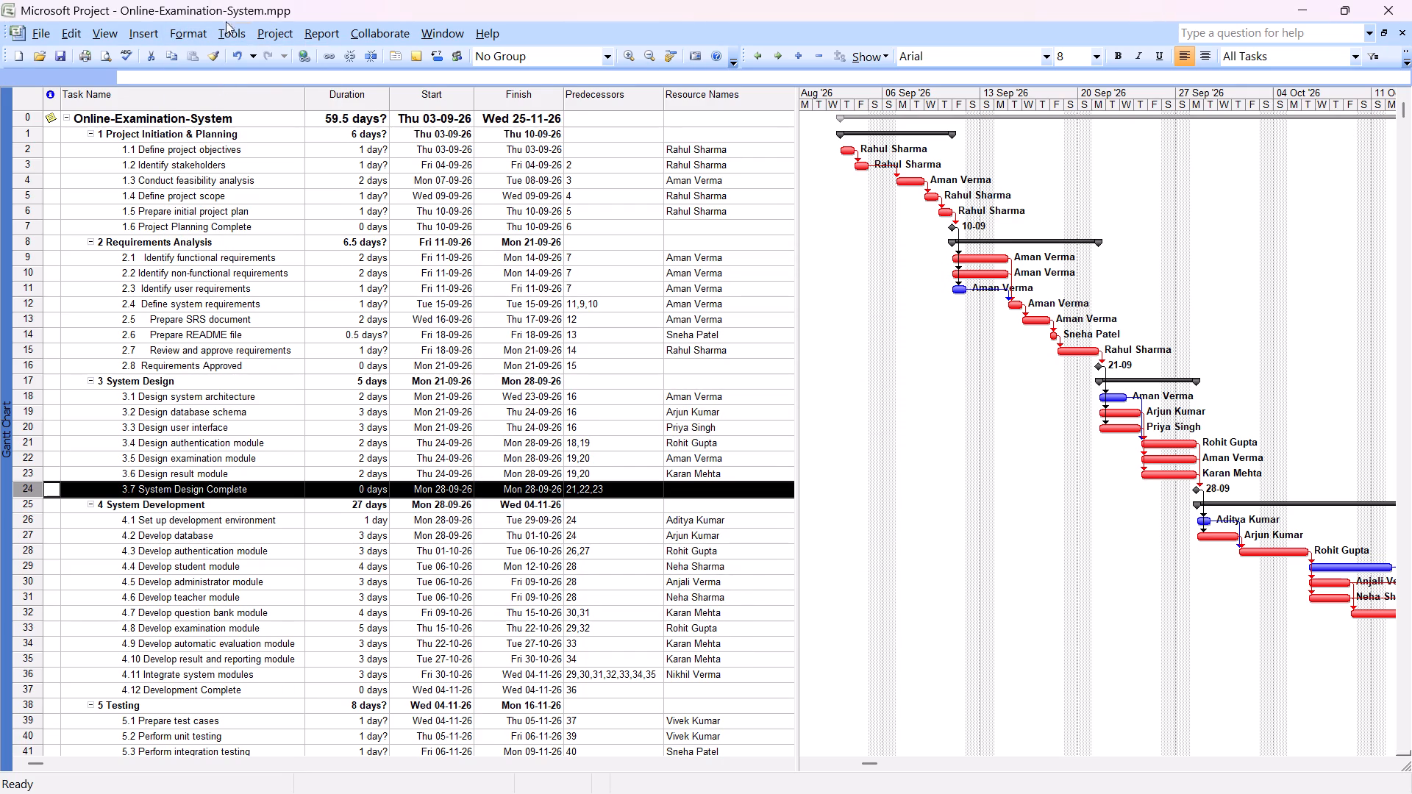
In Bar Styles, set the middle colour of the Critical Task bar to teal with the full bar shape.
{"action": "left_click", "coordinate": [201, 32]}
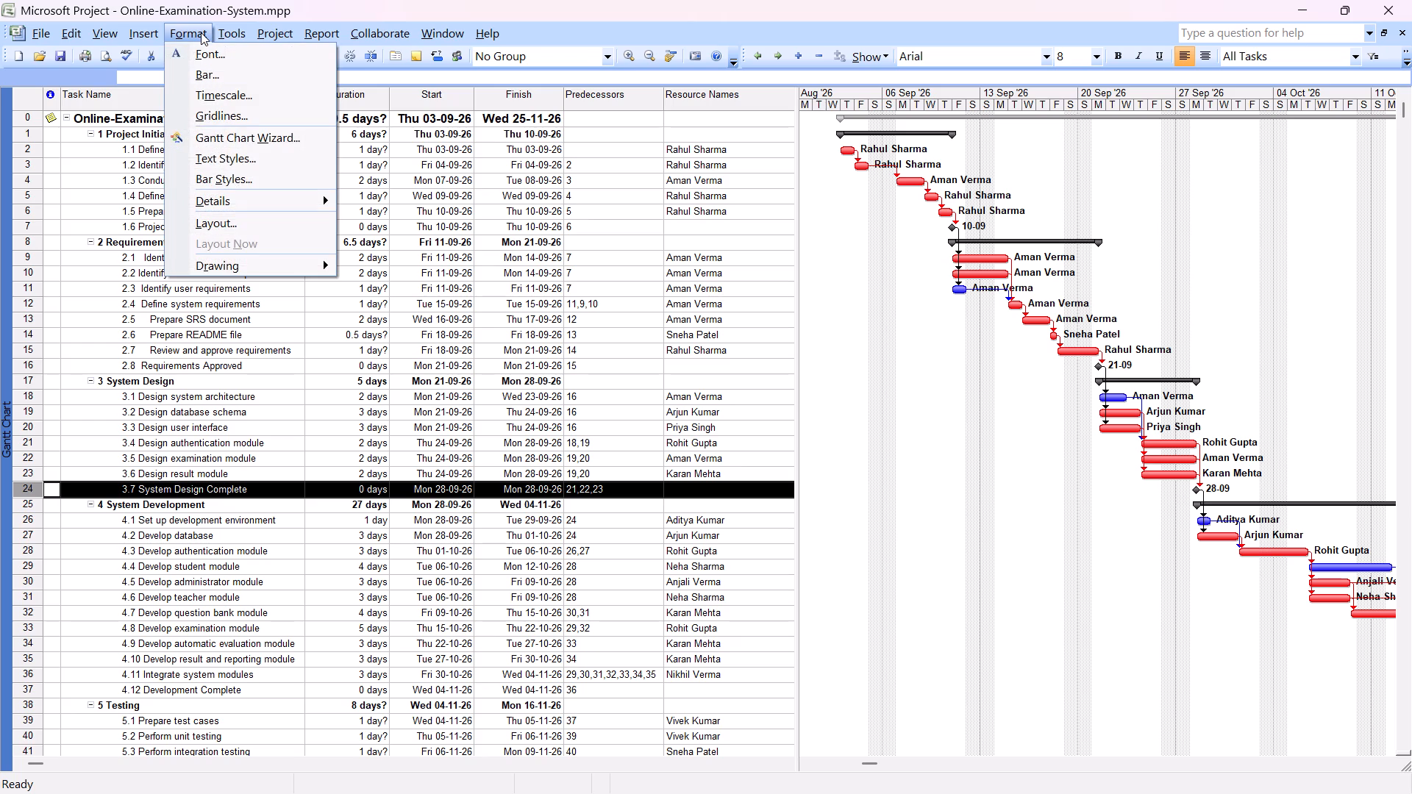
{"action": "left_click", "coordinate": [227, 179]}
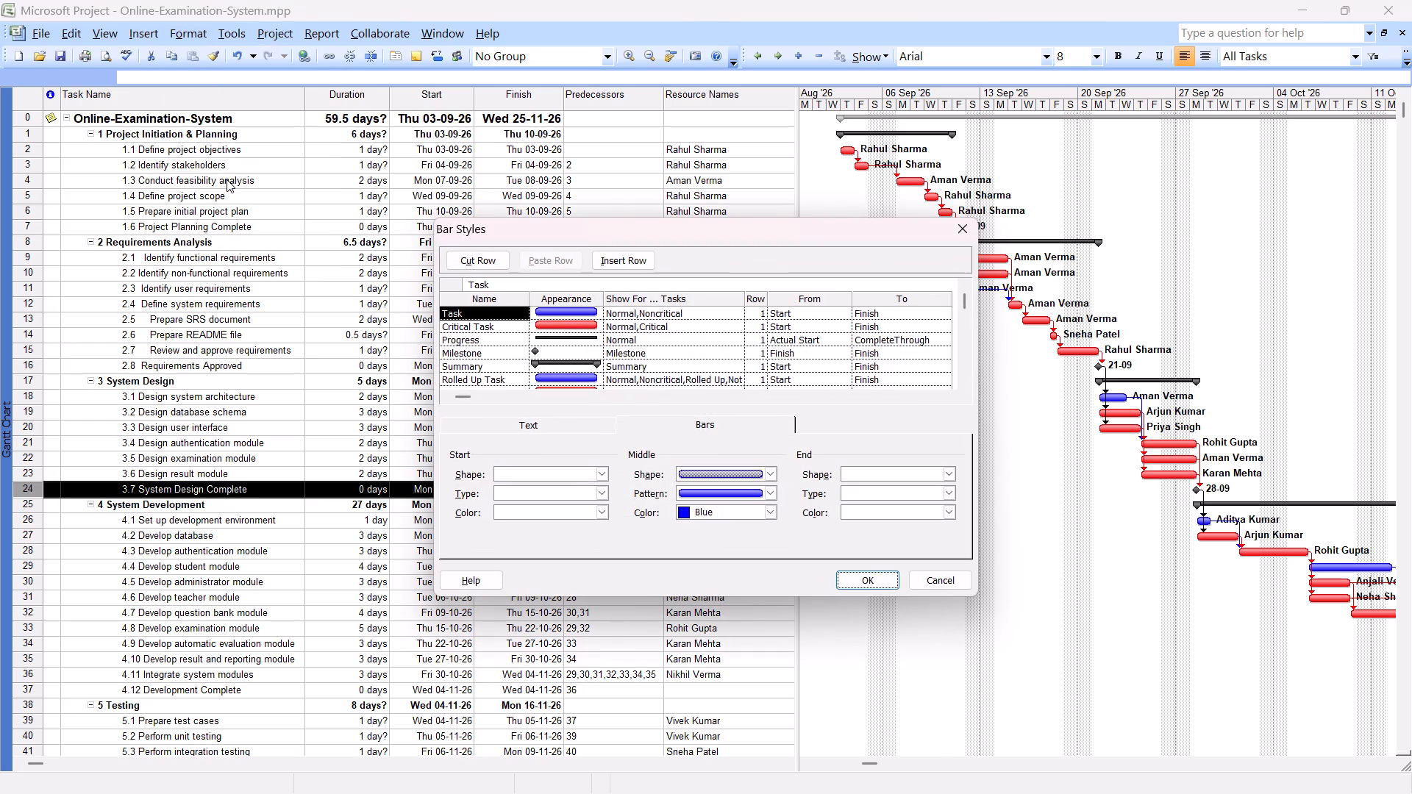
{"action": "left_click", "coordinate": [586, 329]}
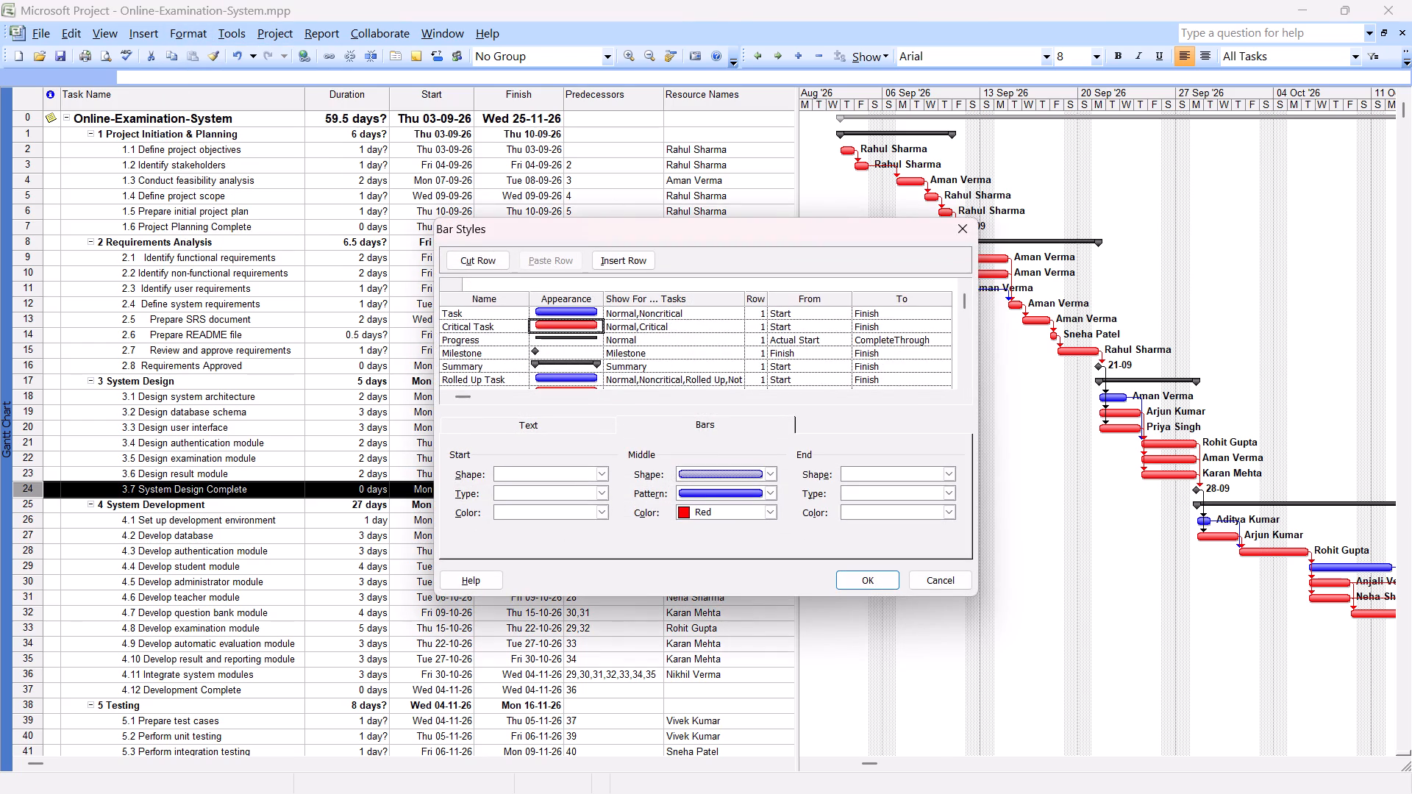
{"action": "left_click", "coordinate": [769, 512]}
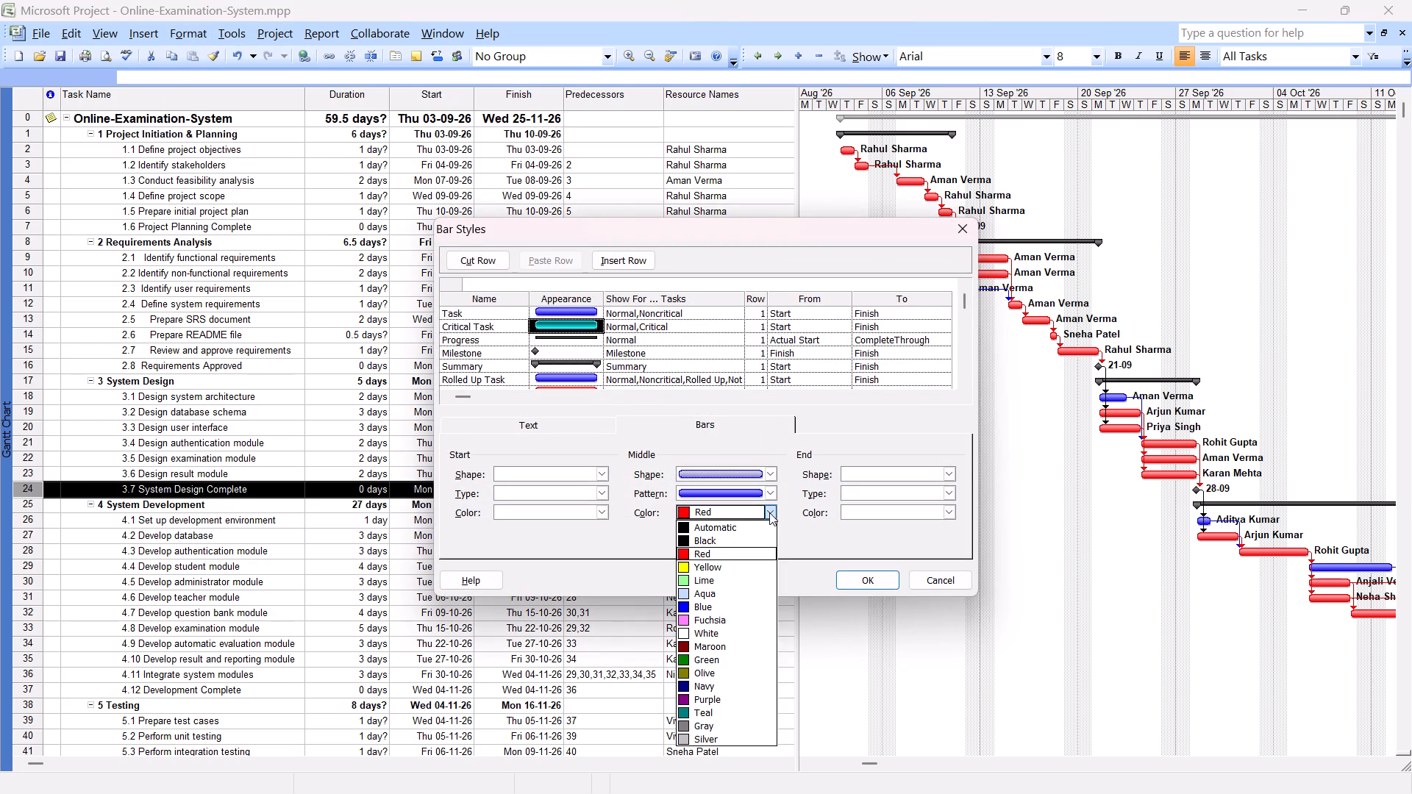
{"action": "scroll", "coordinate": [736, 633], "scroll_direction": "down", "scroll_amount": 18}
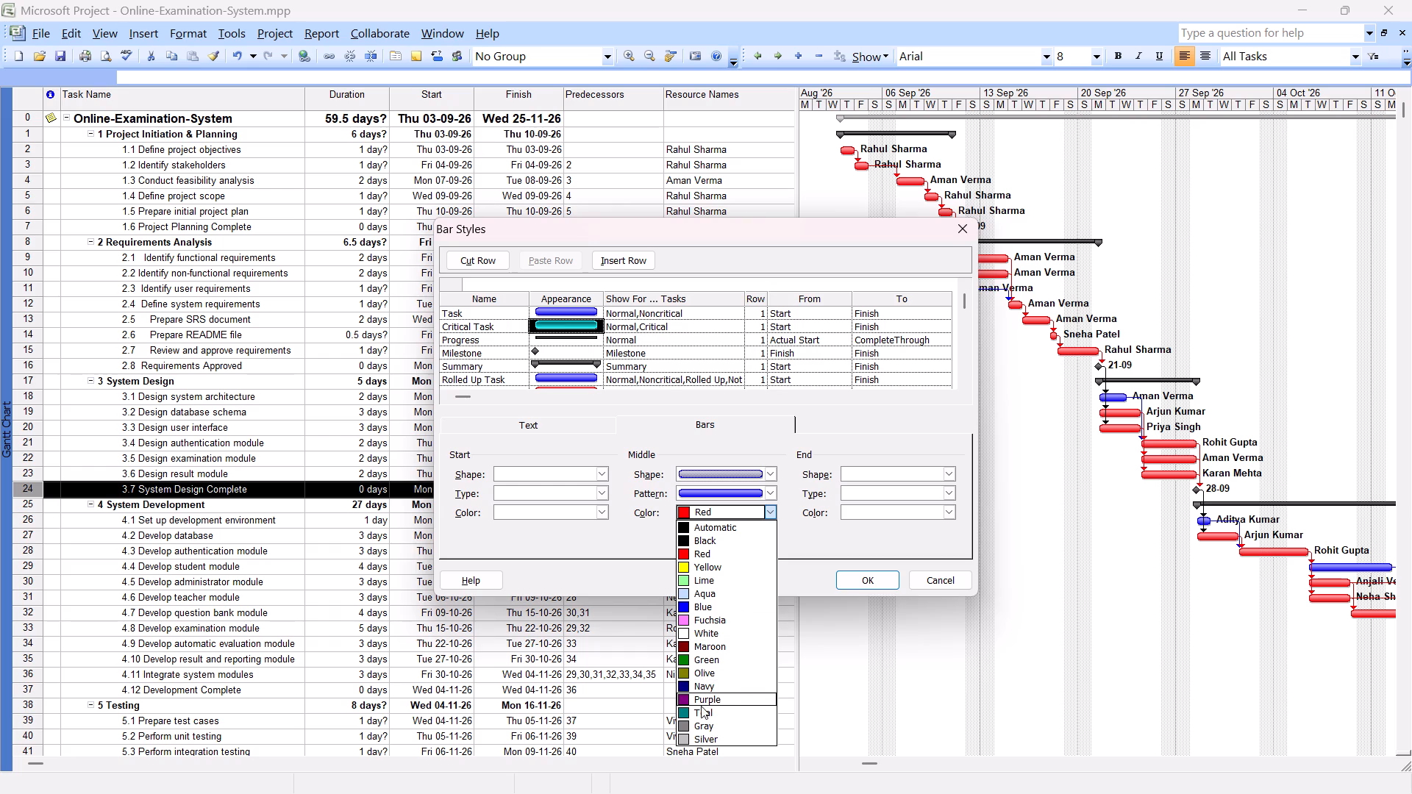
{"action": "left_click", "coordinate": [697, 714]}
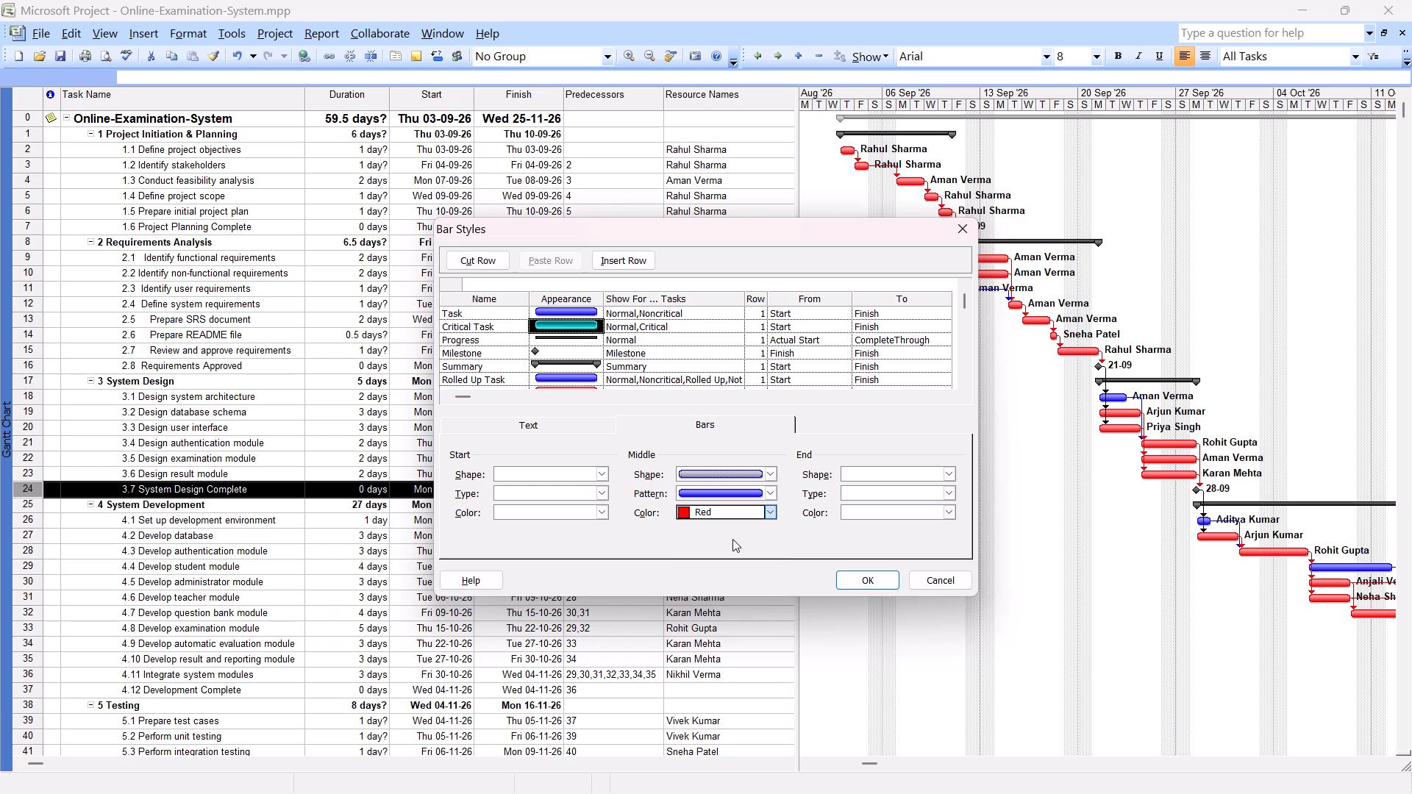
{"action": "left_click", "coordinate": [770, 493]}
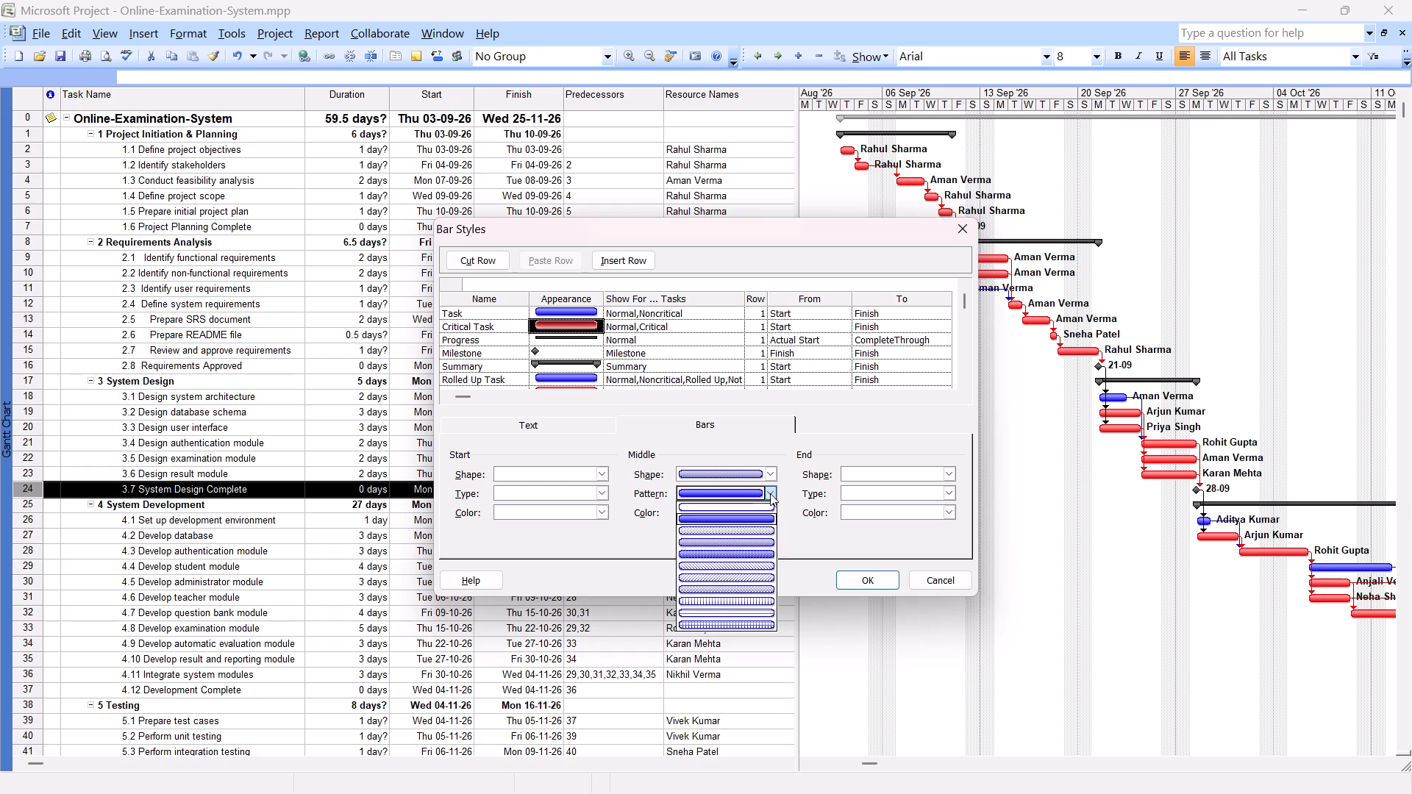
{"action": "left_click", "coordinate": [742, 494]}
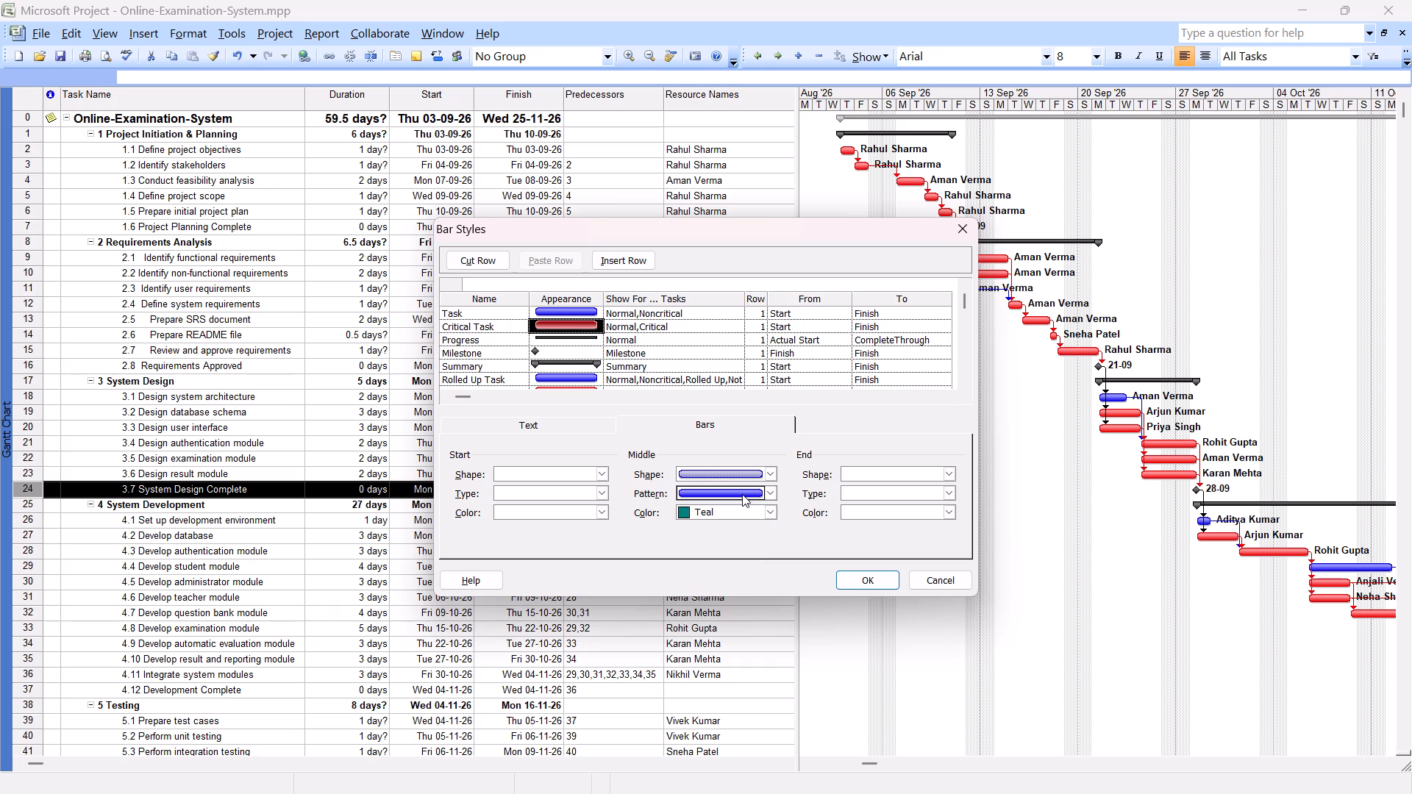
{"action": "left_click", "coordinate": [774, 473]}
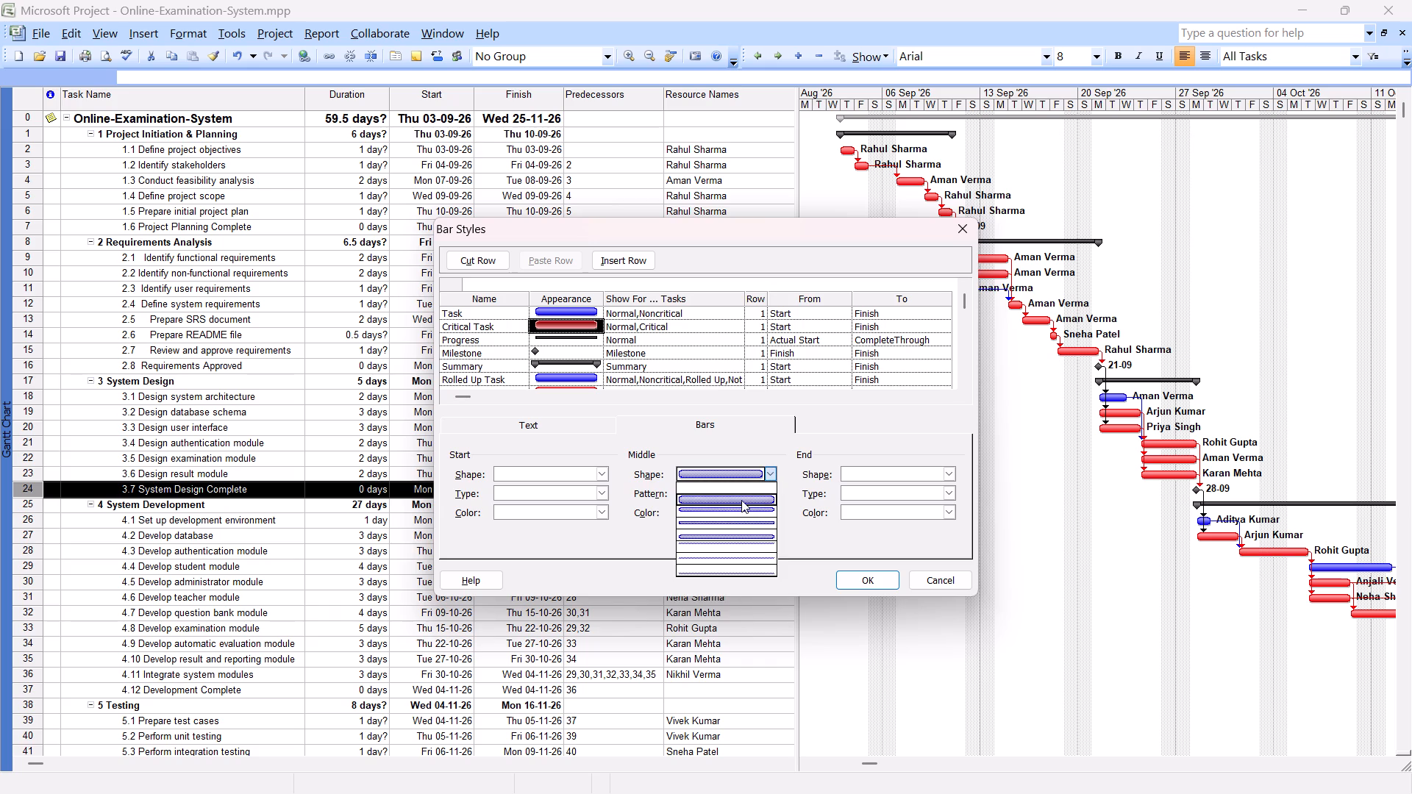
{"action": "left_click", "coordinate": [741, 500]}
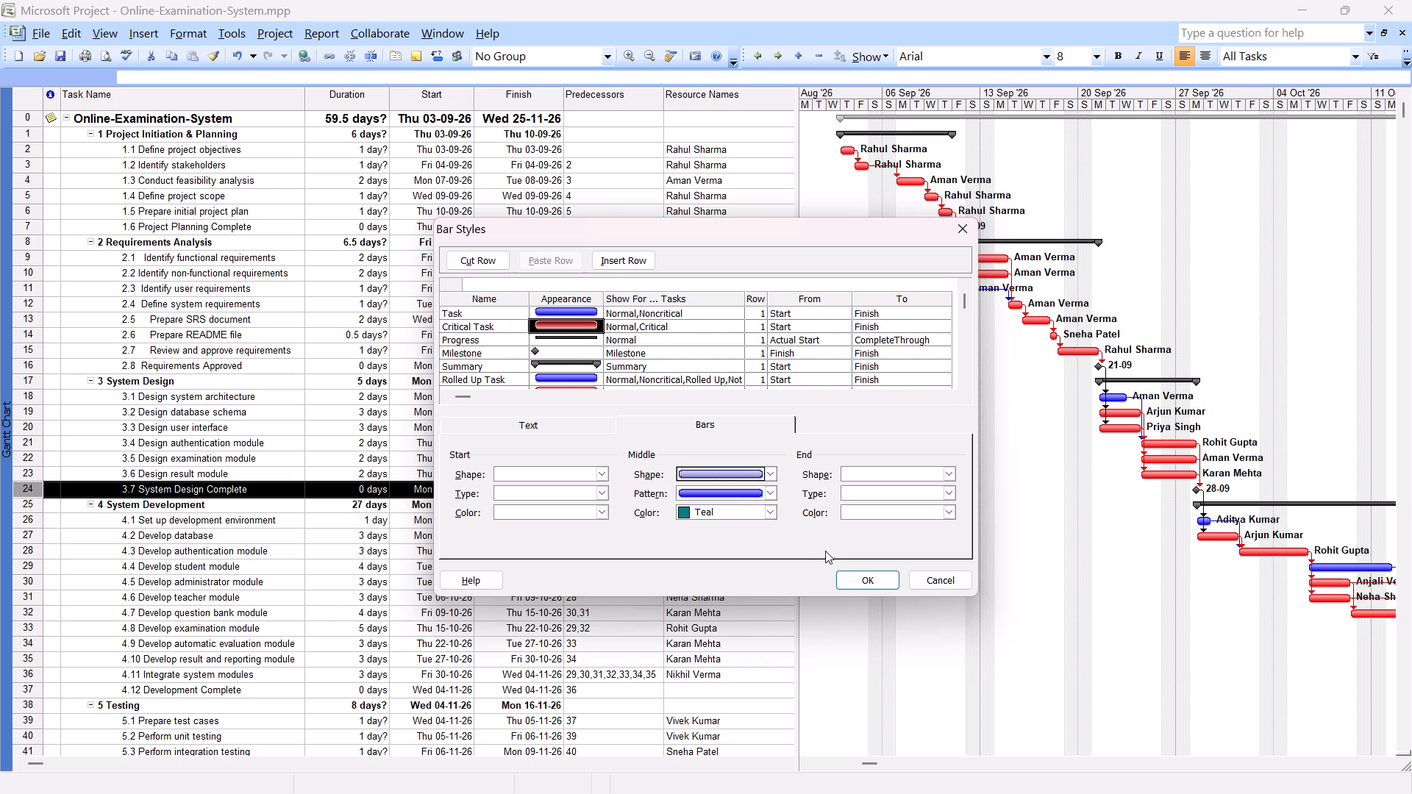
Give the Critical Task bar a start marker with the upward triangle shape, Solid type and Yellow colour.
{"action": "left_click", "coordinate": [605, 479]}
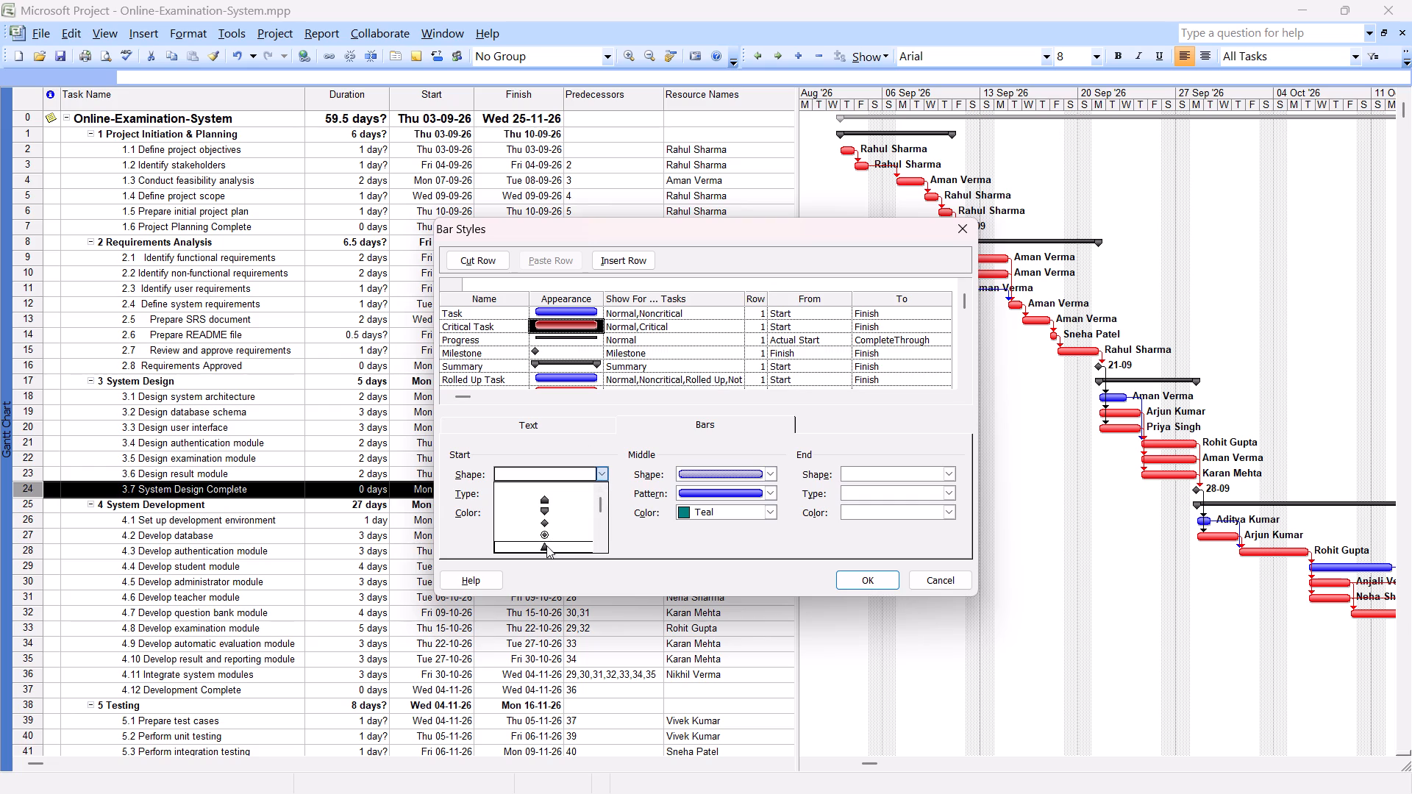
{"action": "left_click", "coordinate": [546, 546]}
{"action": "left_click", "coordinate": [603, 501]}
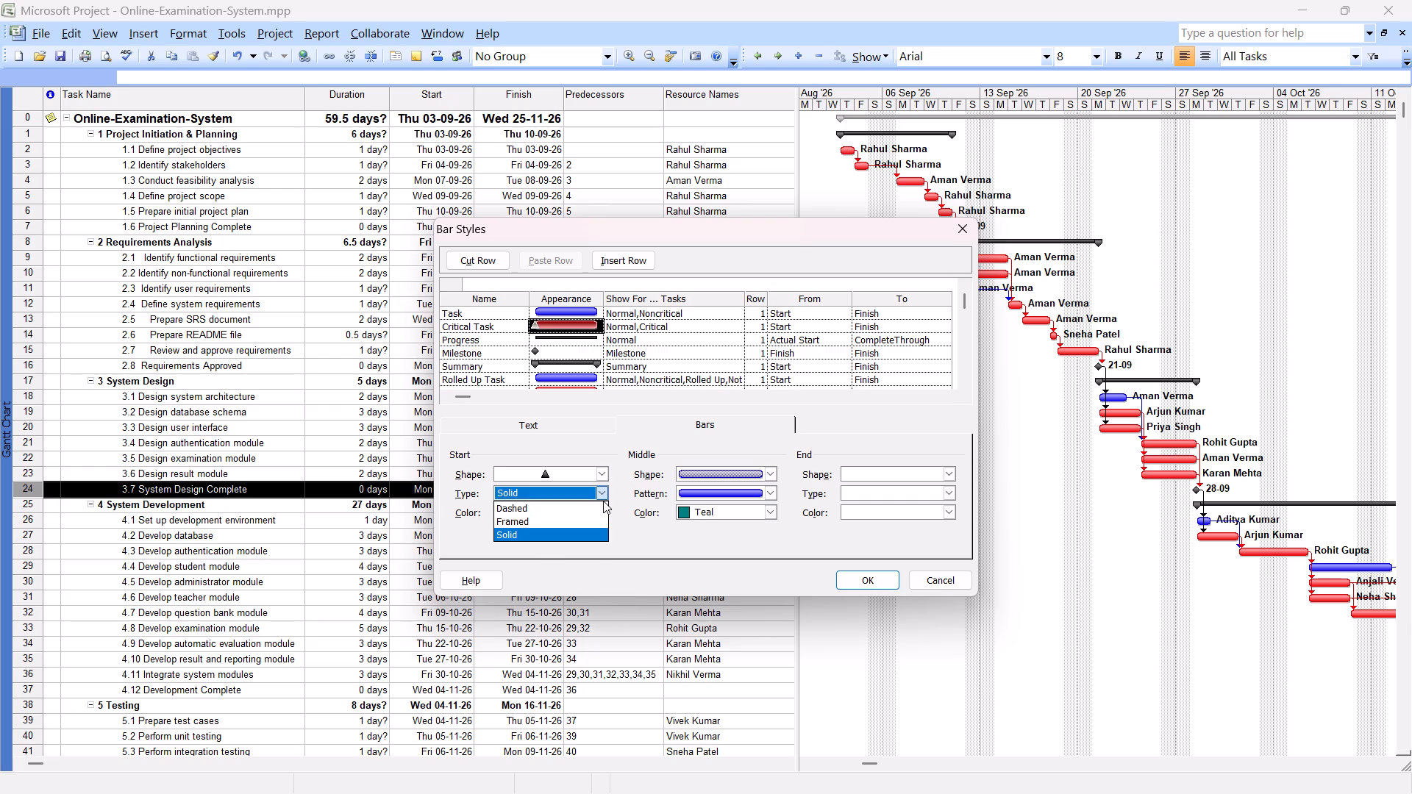
{"action": "left_click", "coordinate": [603, 501]}
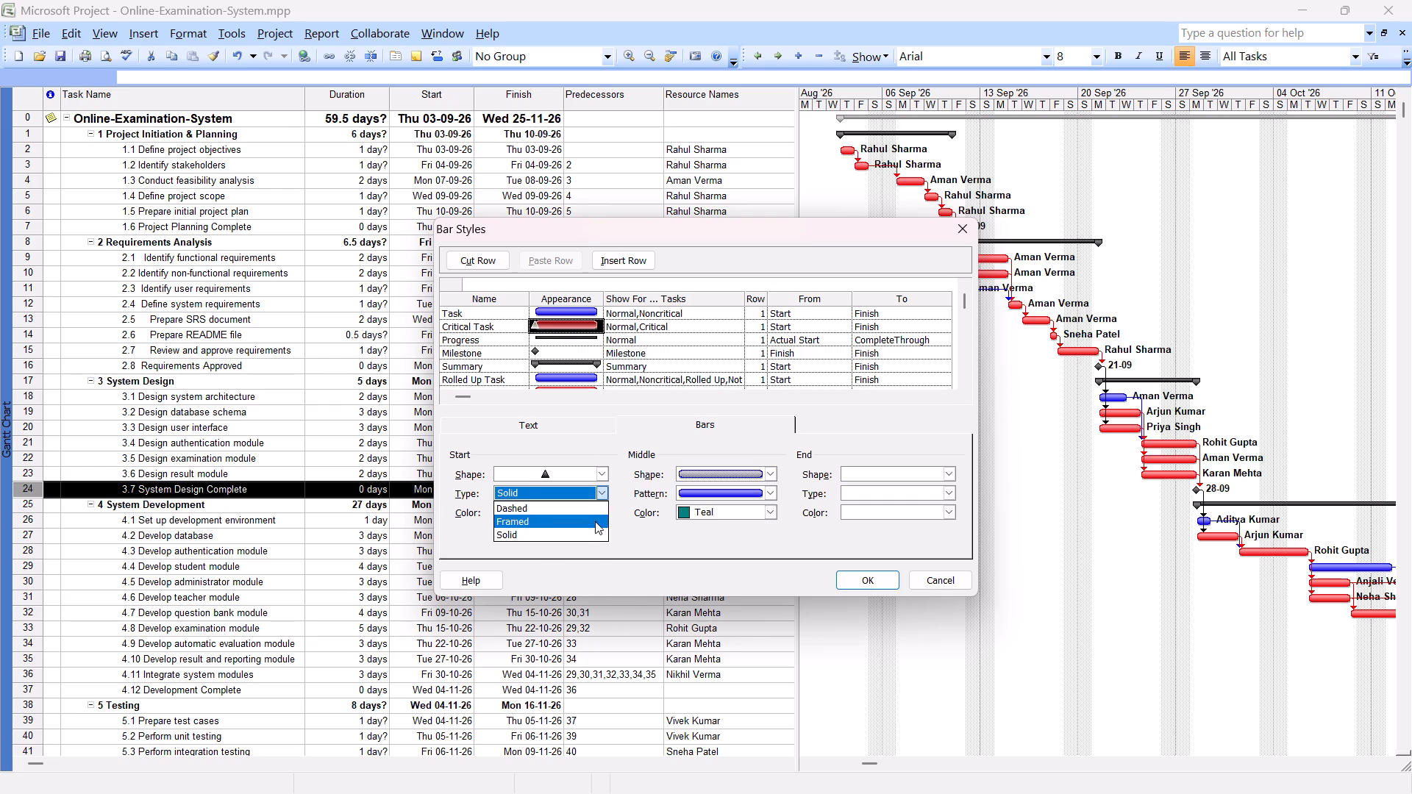
{"action": "left_click", "coordinate": [575, 533]}
{"action": "left_click", "coordinate": [602, 511]}
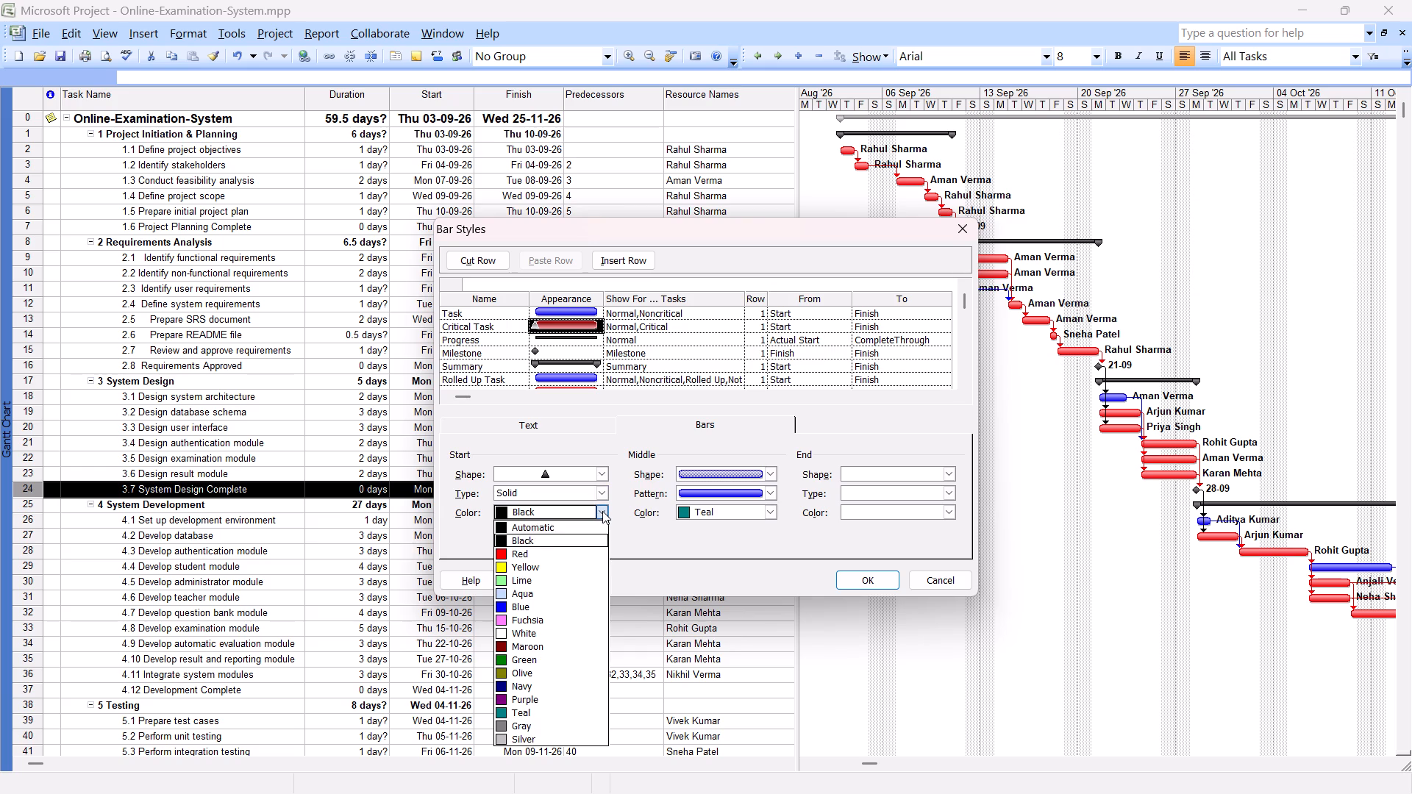
{"action": "left_click", "coordinate": [541, 562]}
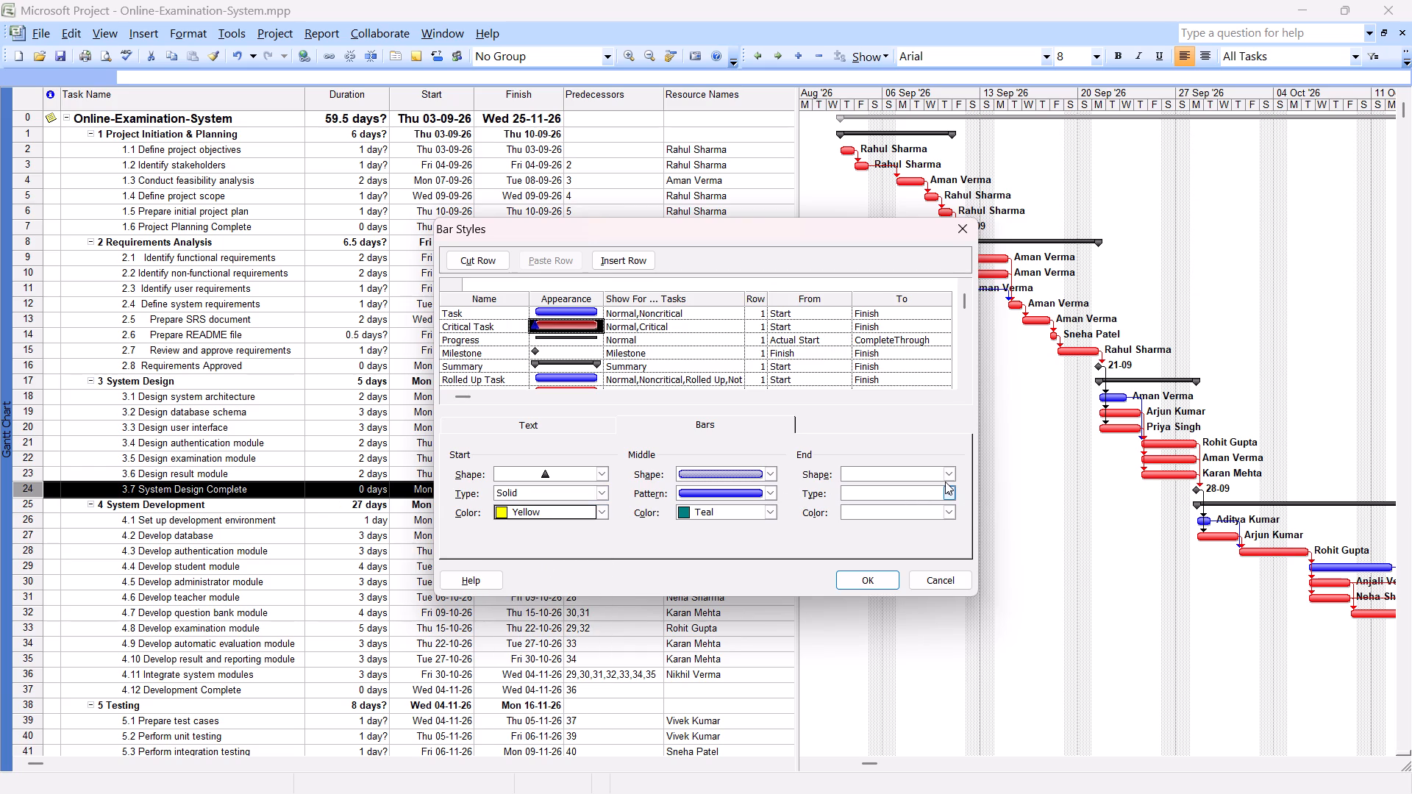
Give the Critical Task bar a Solid Yellow upward-triangle end marker and apply the bar styles.
{"action": "left_click", "coordinate": [946, 476]}
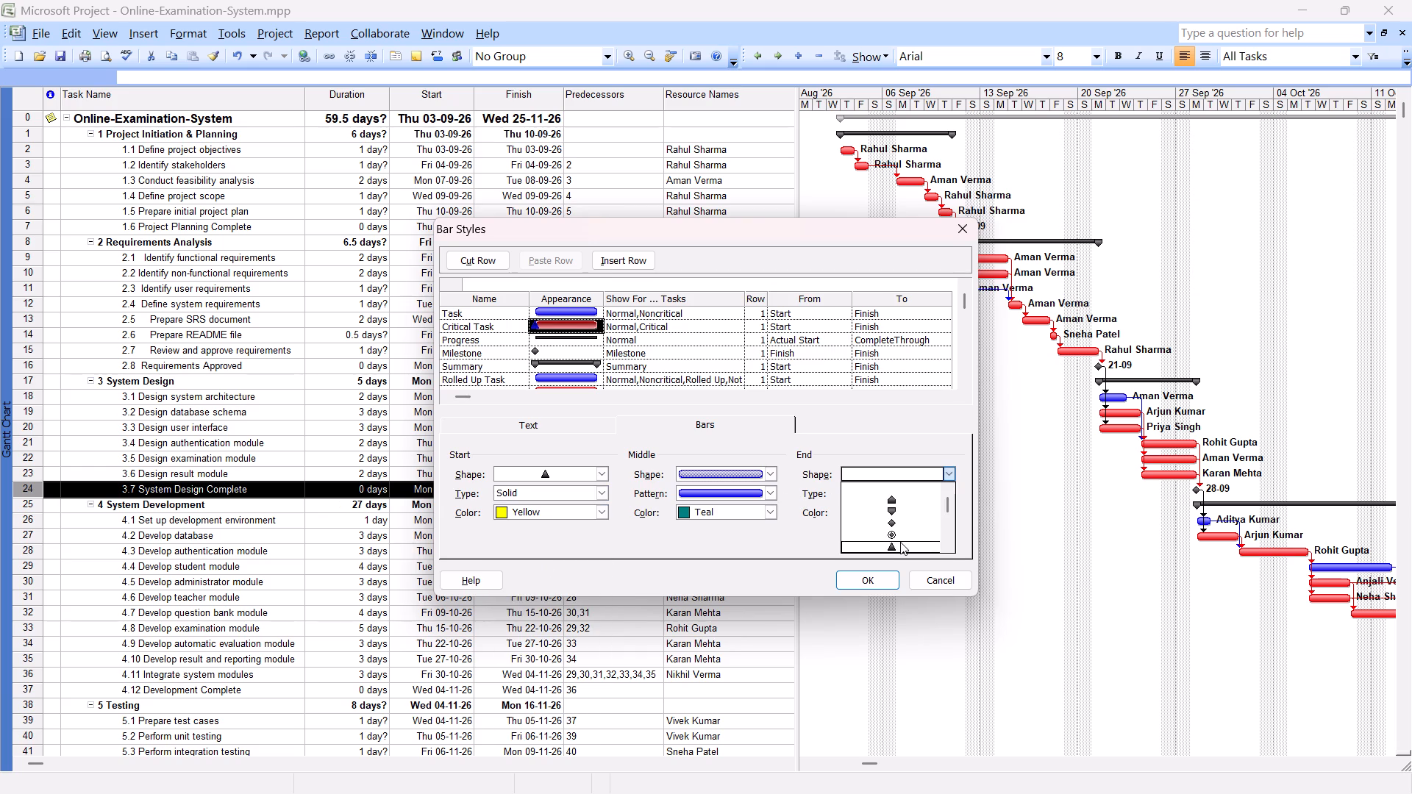
{"action": "left_click", "coordinate": [900, 542]}
{"action": "left_click", "coordinate": [948, 491]}
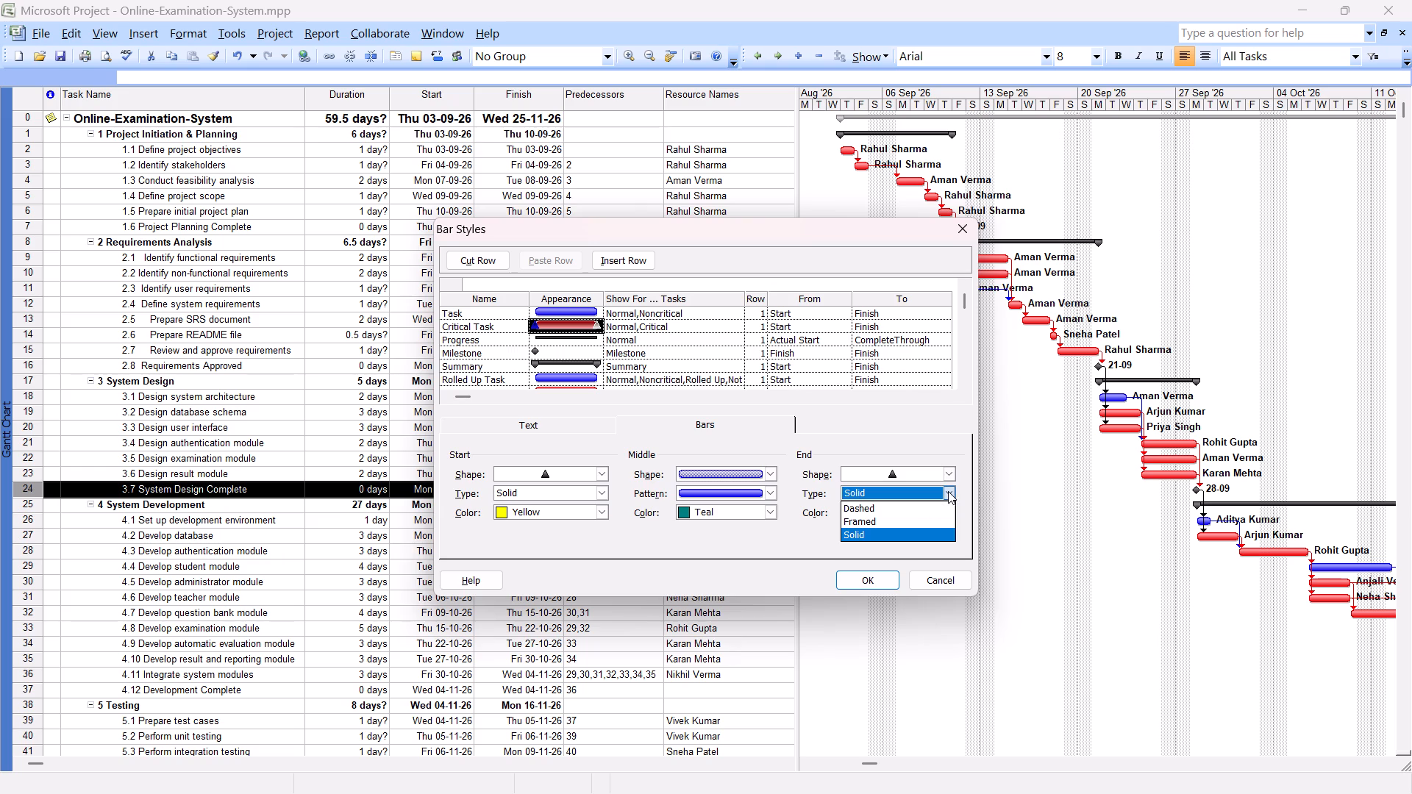
{"action": "left_click", "coordinate": [912, 486]}
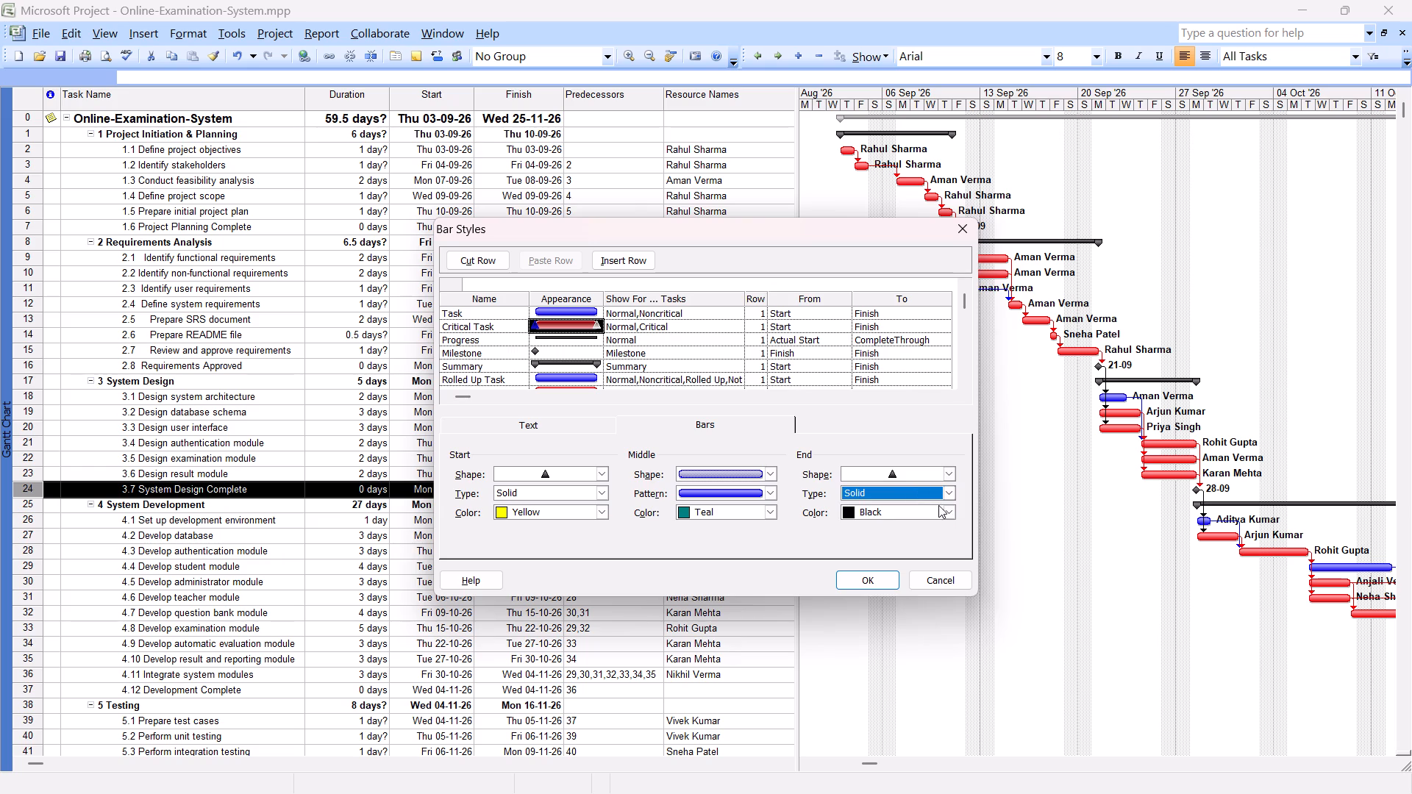
{"action": "left_click", "coordinate": [955, 510]}
{"action": "left_click", "coordinate": [865, 571]}
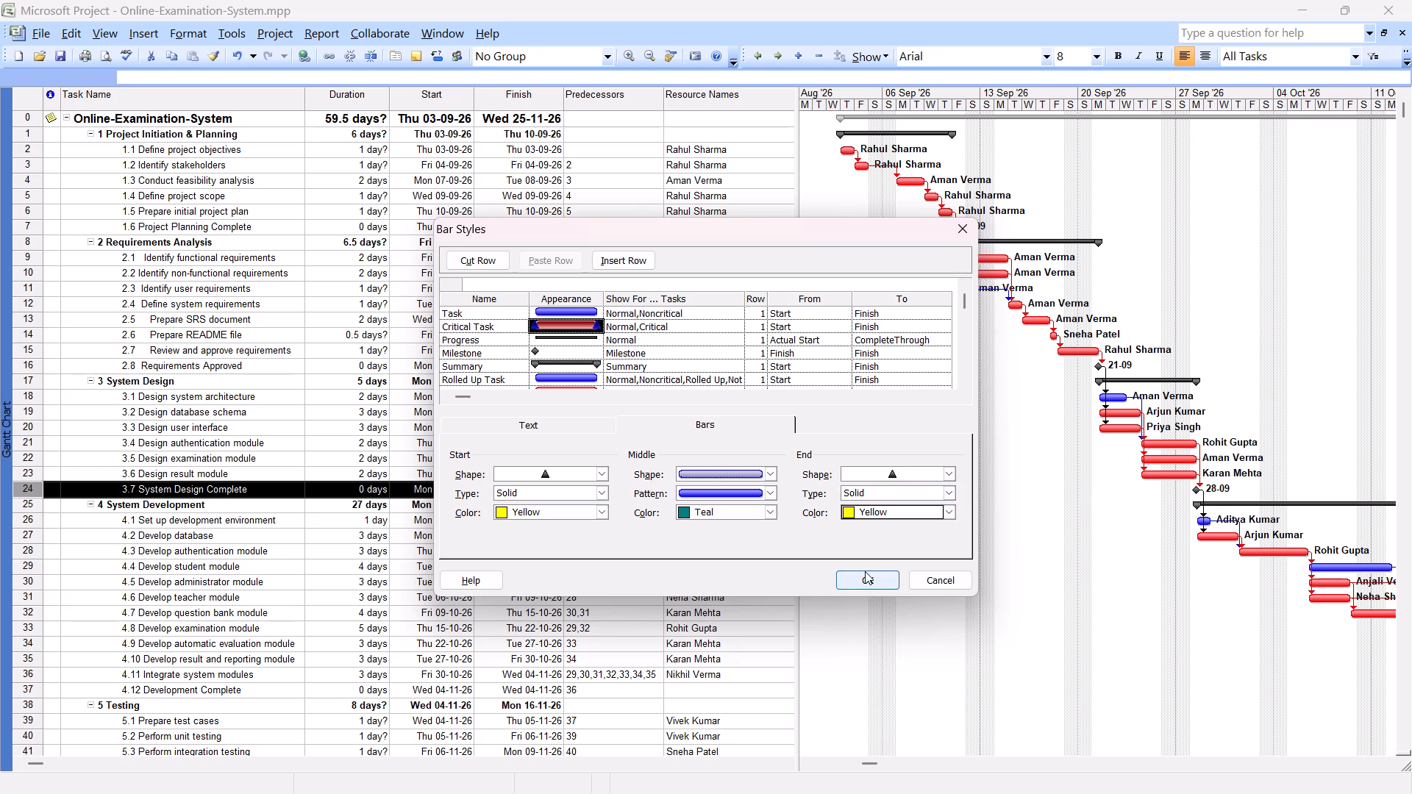
{"action": "left_click", "coordinate": [872, 575]}
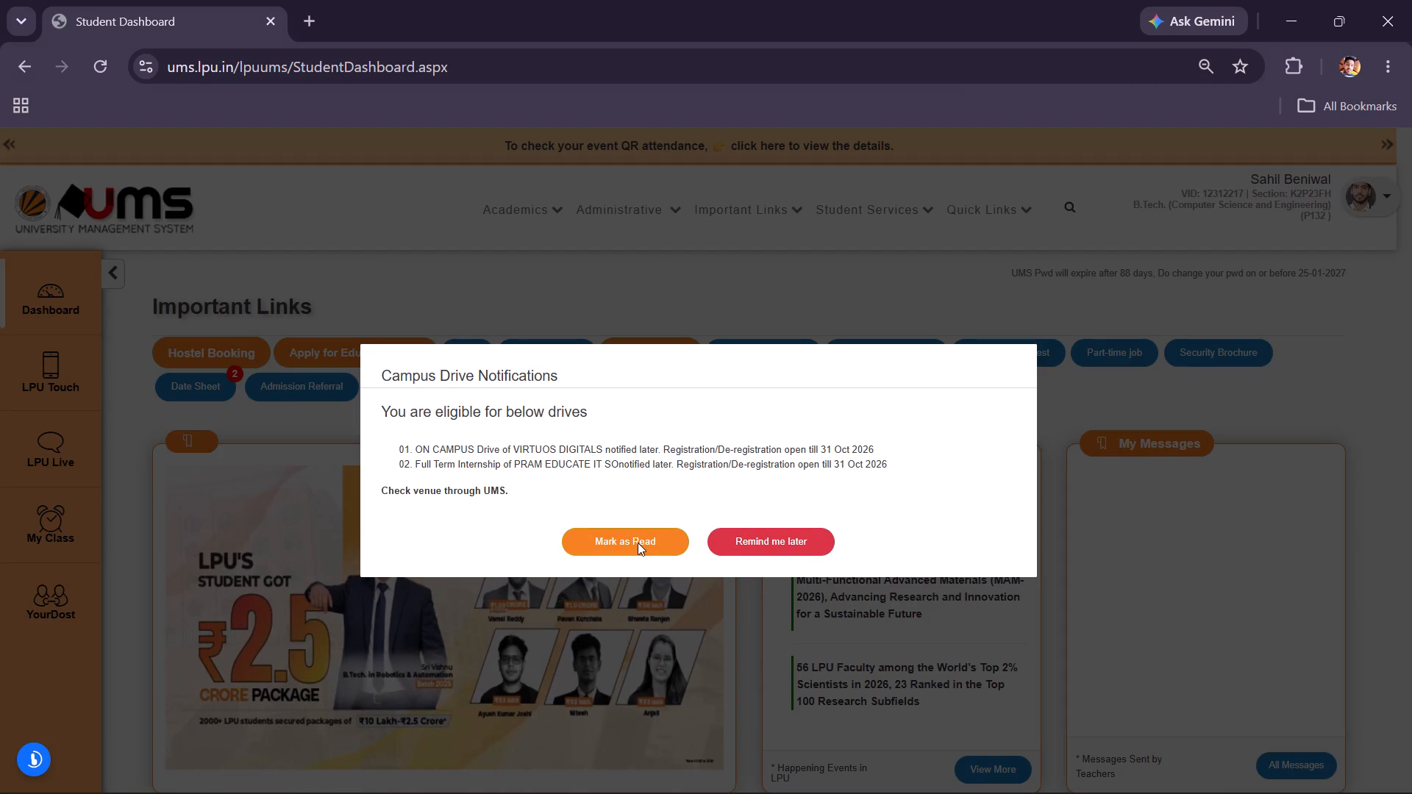
Postpone the campus drive notifications in UMS and open the Drive Registration list of the Placement Portal.
{"action": "left_click", "coordinate": [785, 542]}
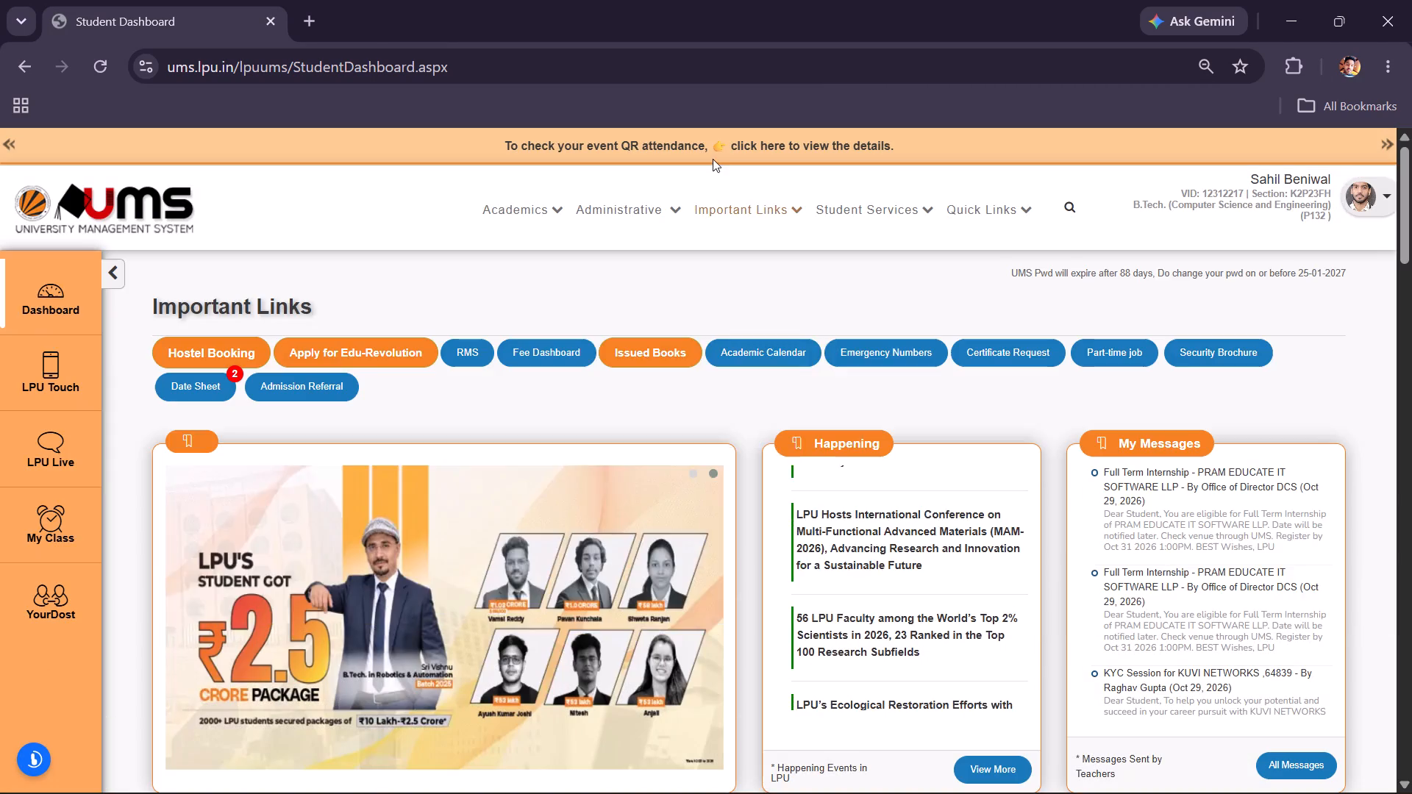
{"action": "left_click", "coordinate": [699, 563]}
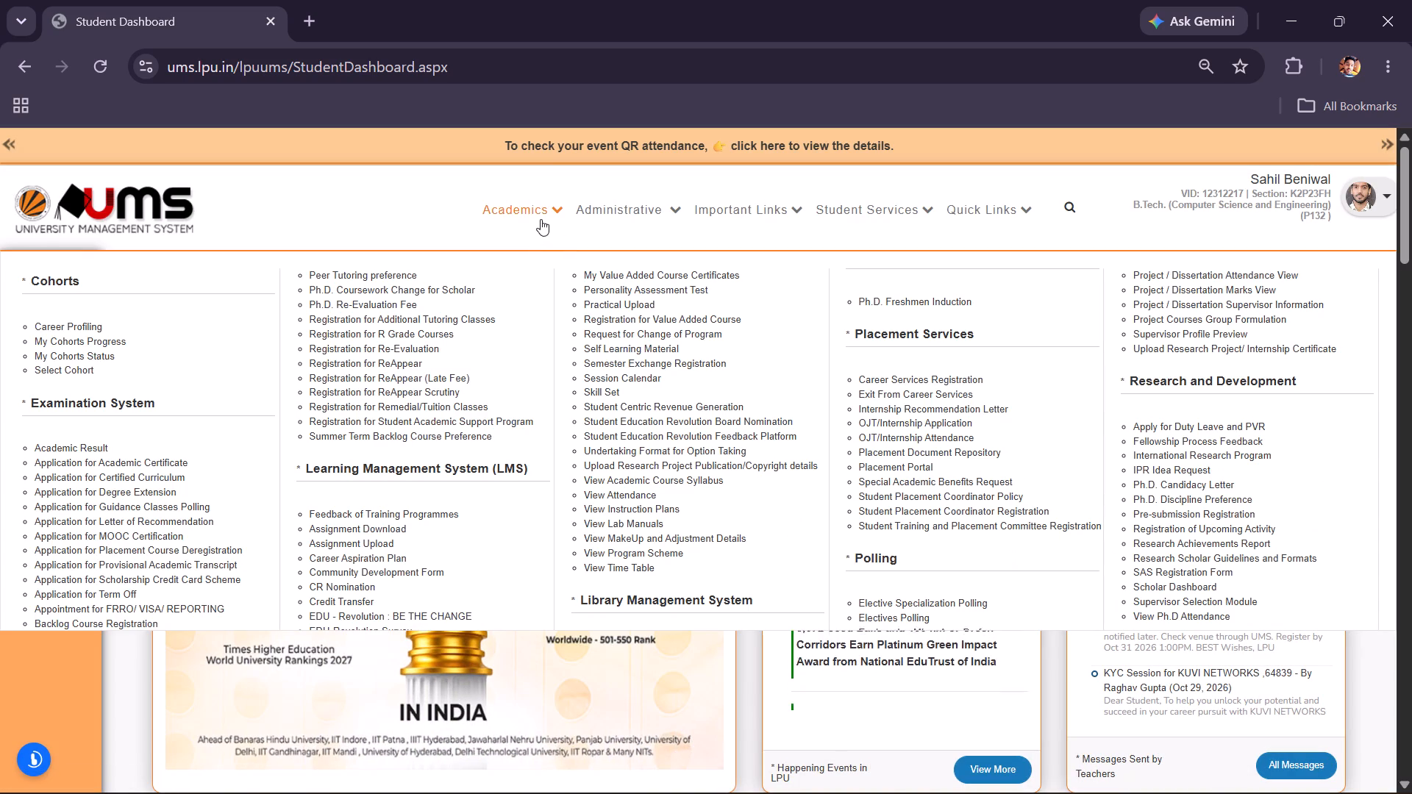
{"action": "left_click_drag", "start_coordinate": [877, 460], "coordinate": [877, 461]}
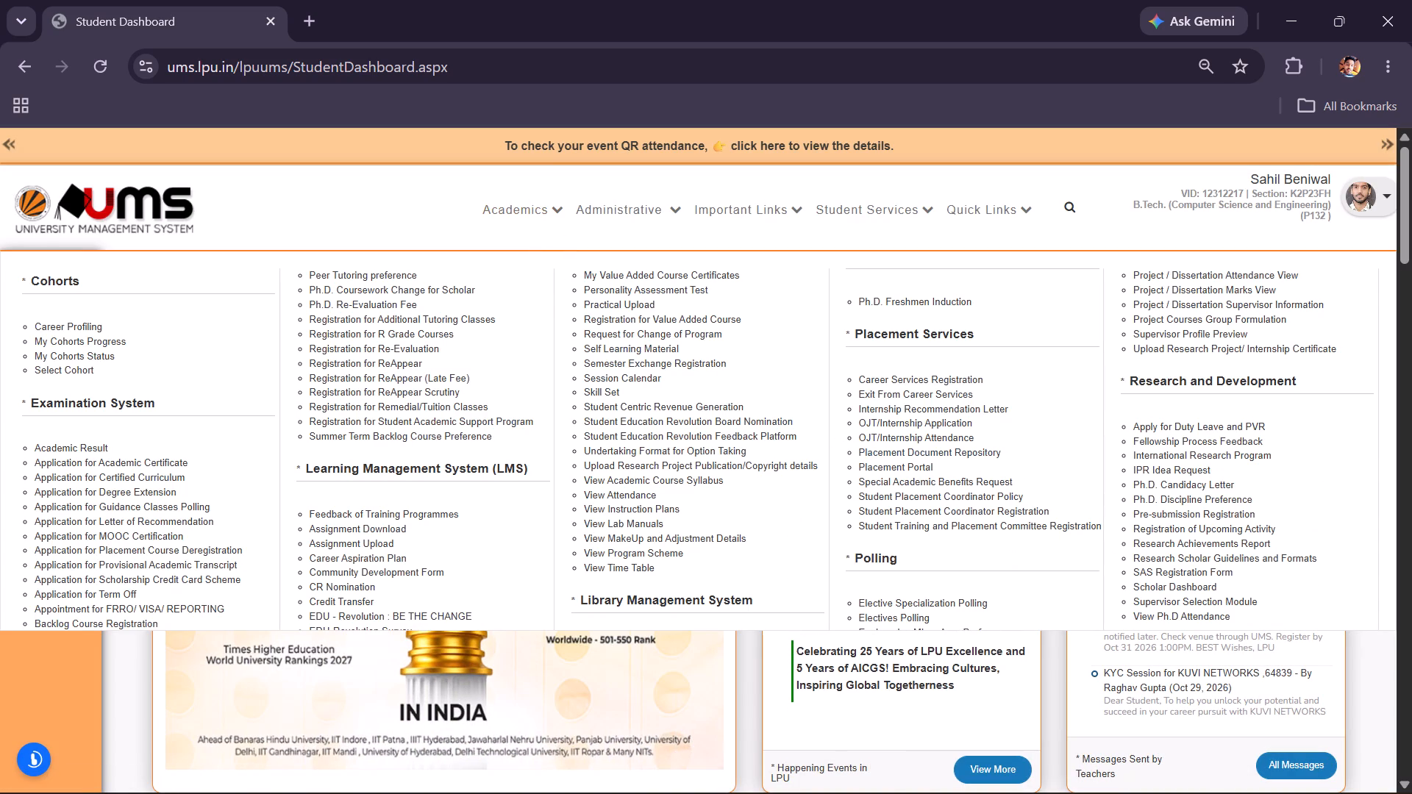
{"action": "left_click_drag", "start_coordinate": [877, 461], "coordinate": [879, 468]}
{"action": "left_click", "coordinate": [879, 468]}
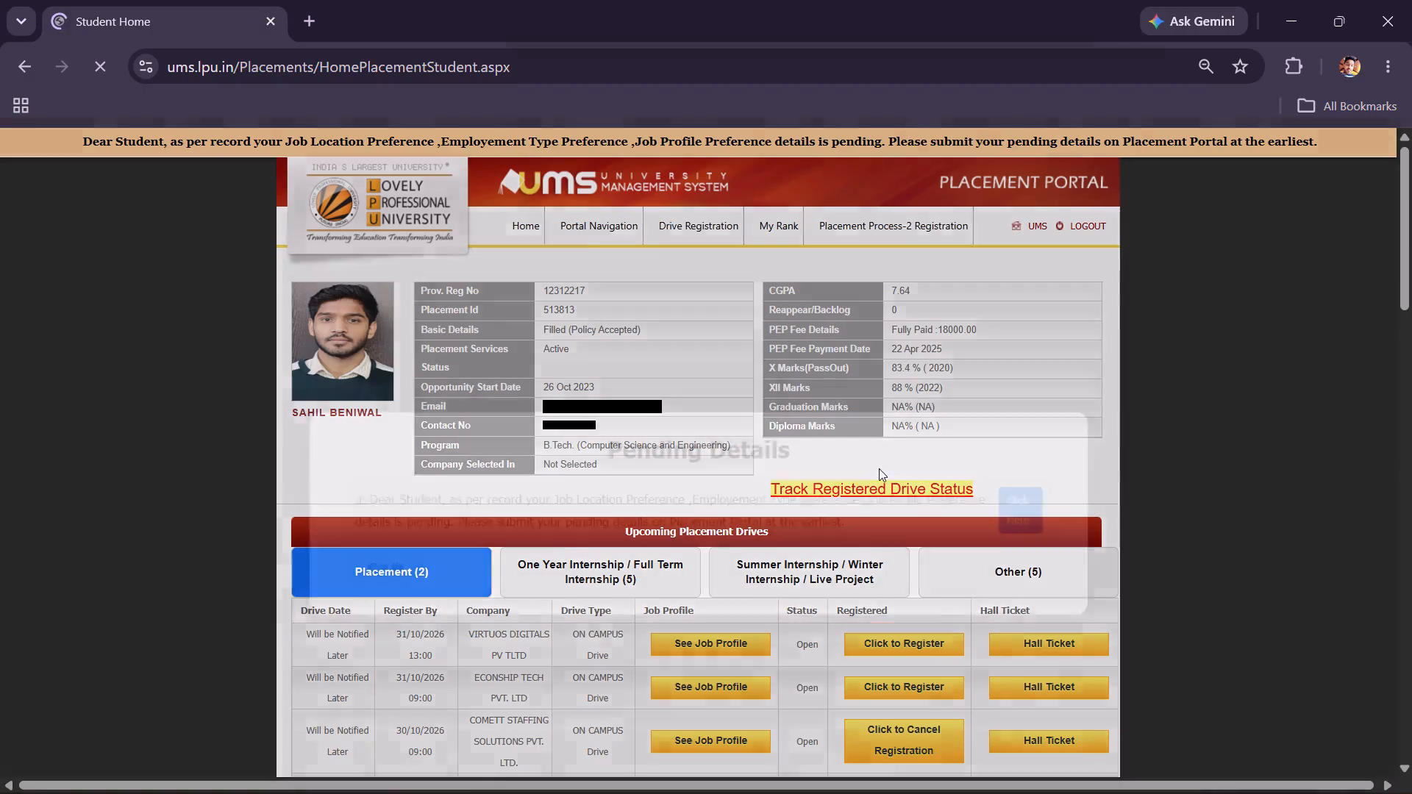
{"action": "left_click", "coordinate": [709, 218]}
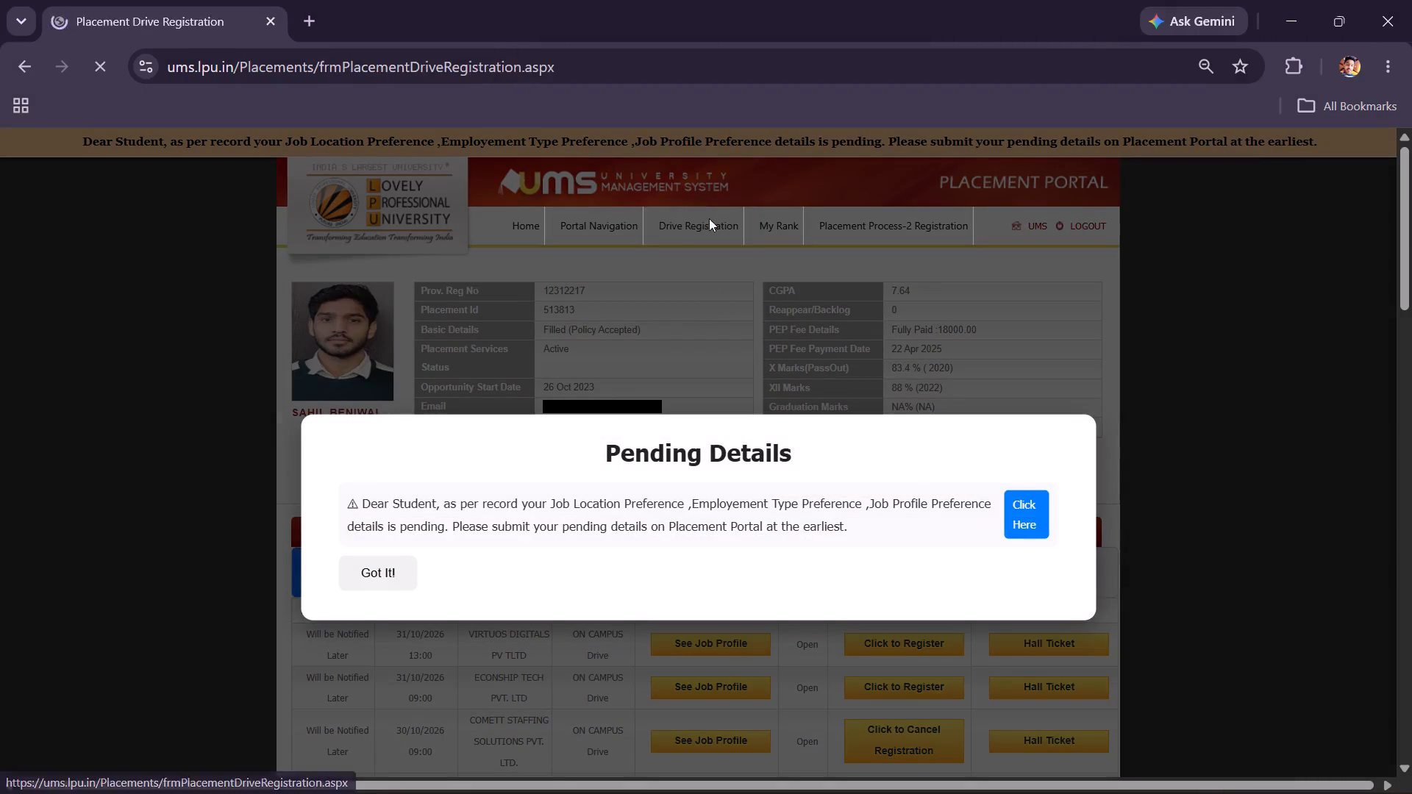
{"action": "left_click", "coordinate": [375, 571]}
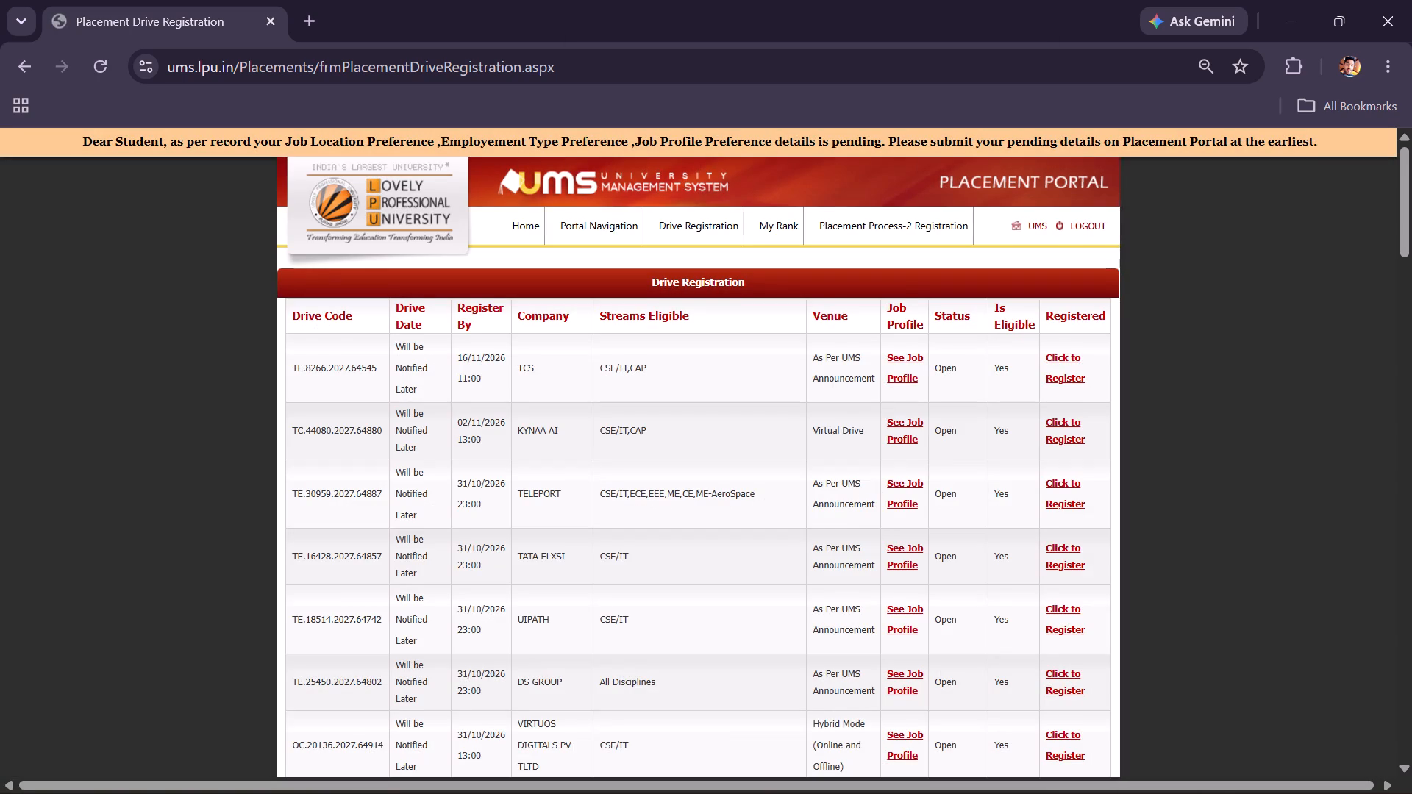
Review the job profile of the VIRTUOS DIGITALS drive and close its details page.
{"action": "scroll", "coordinate": [851, 501], "scroll_direction": "down", "scroll_amount": 6}
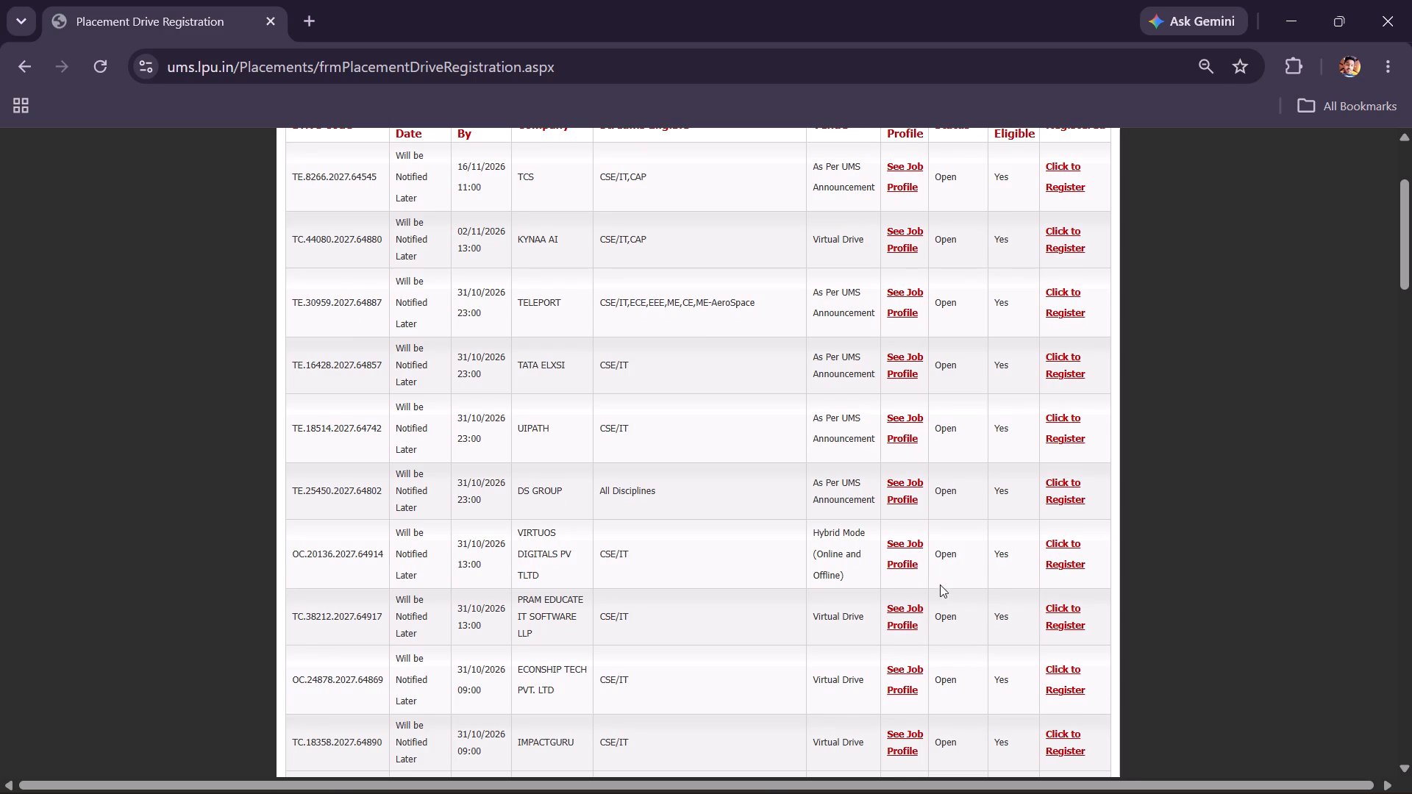
{"action": "left_click", "coordinate": [902, 537]}
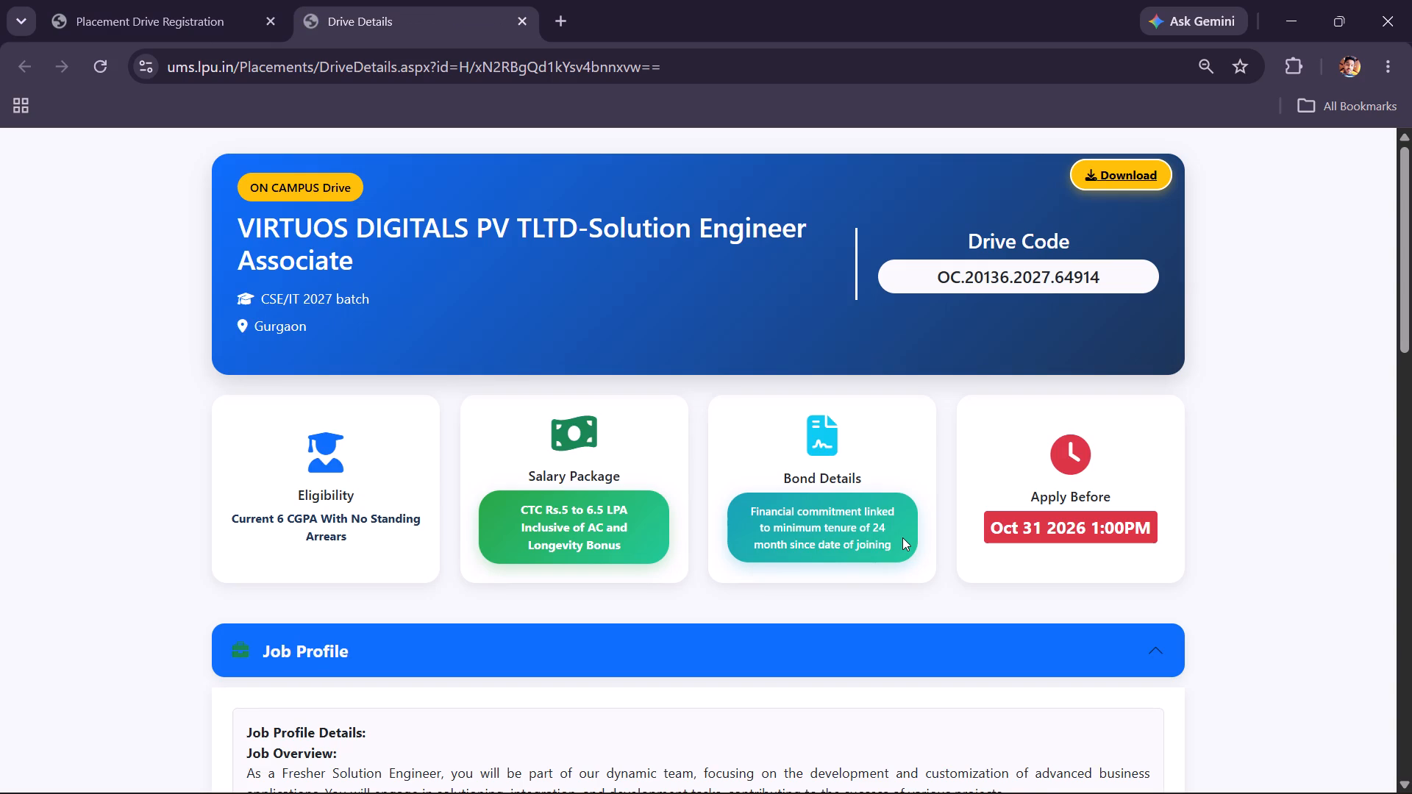
{"action": "scroll", "coordinate": [902, 537], "scroll_direction": "down", "scroll_amount": 5}
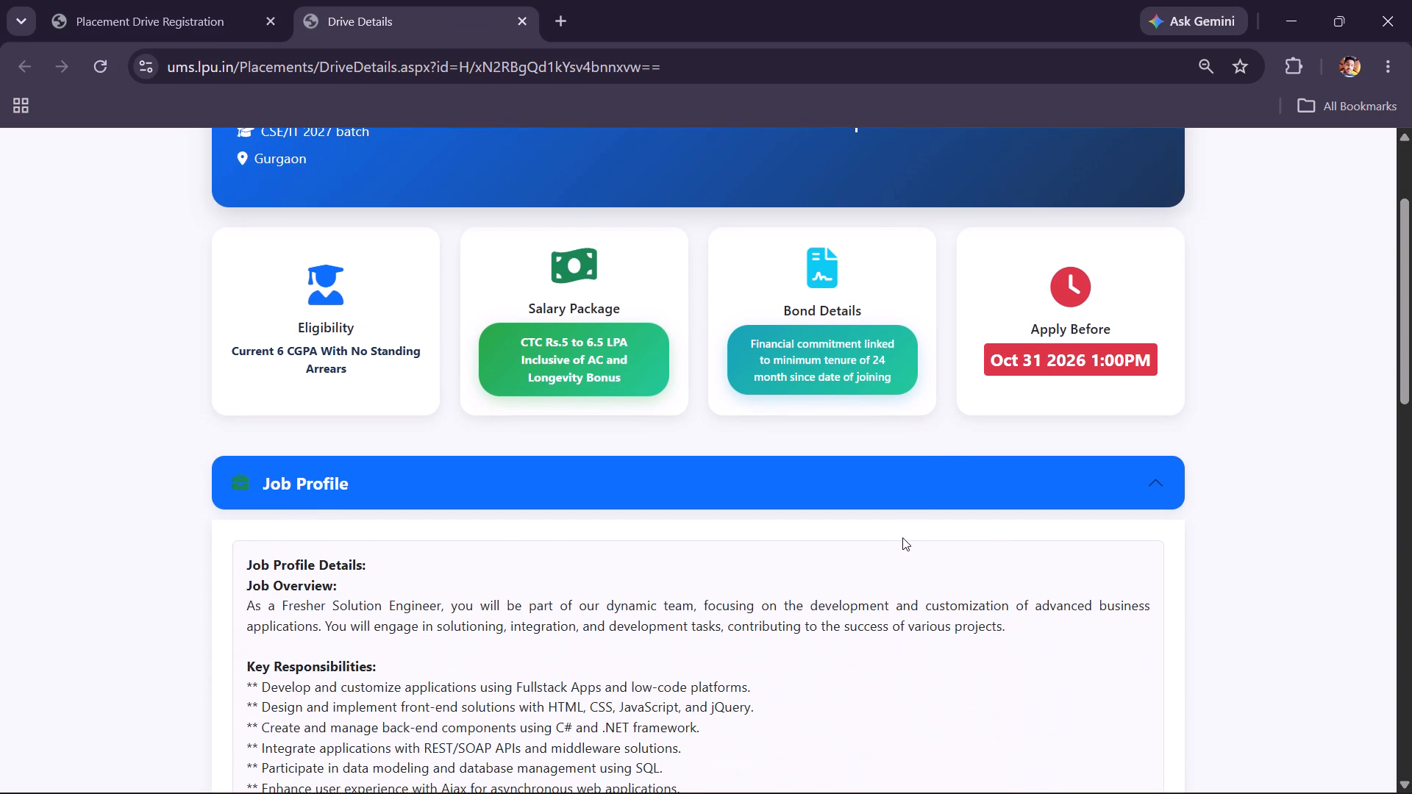
{"action": "scroll", "coordinate": [902, 537], "scroll_direction": "down", "scroll_amount": 3}
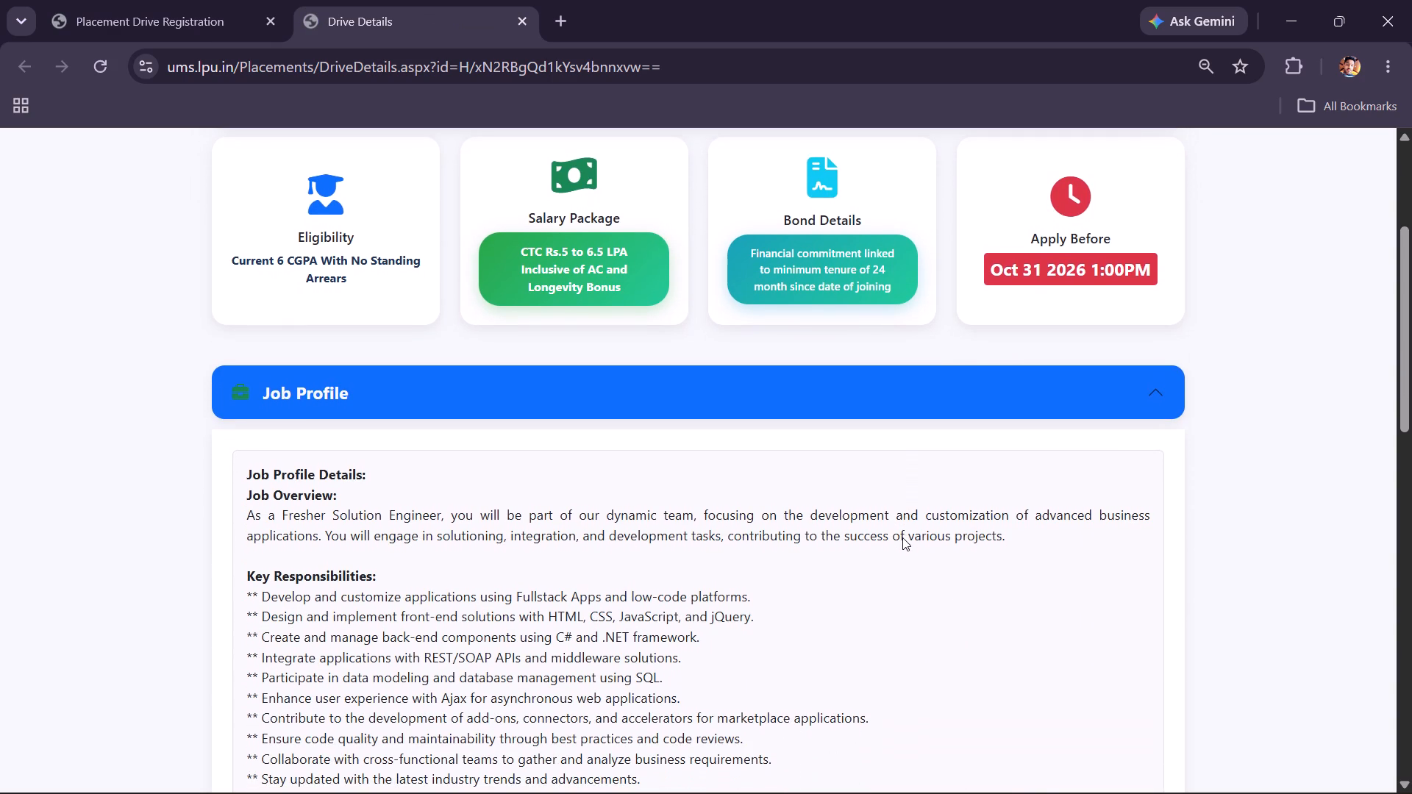
{"action": "scroll", "coordinate": [902, 537], "scroll_direction": "up", "scroll_amount": 9}
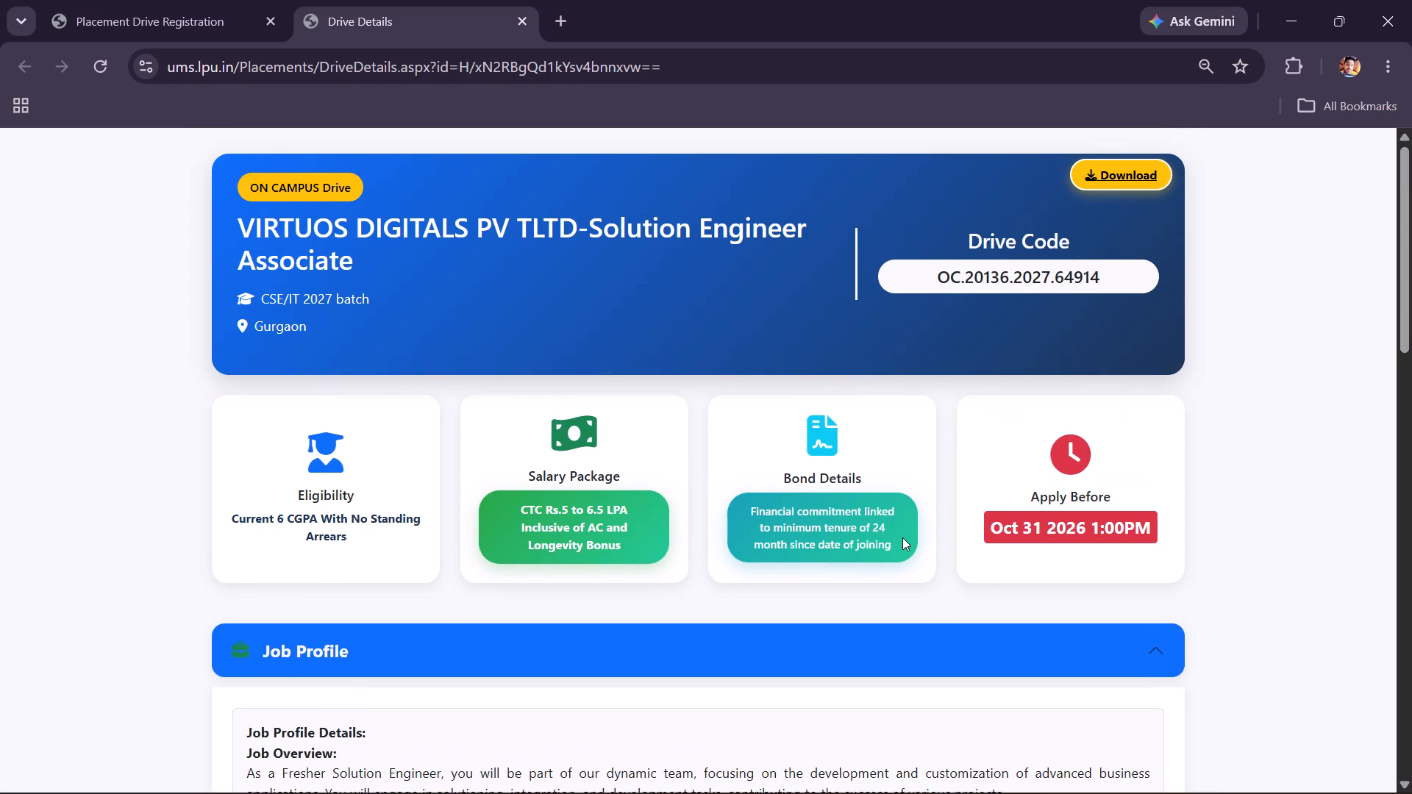
{"action": "scroll", "coordinate": [902, 537], "scroll_direction": "up", "scroll_amount": 8}
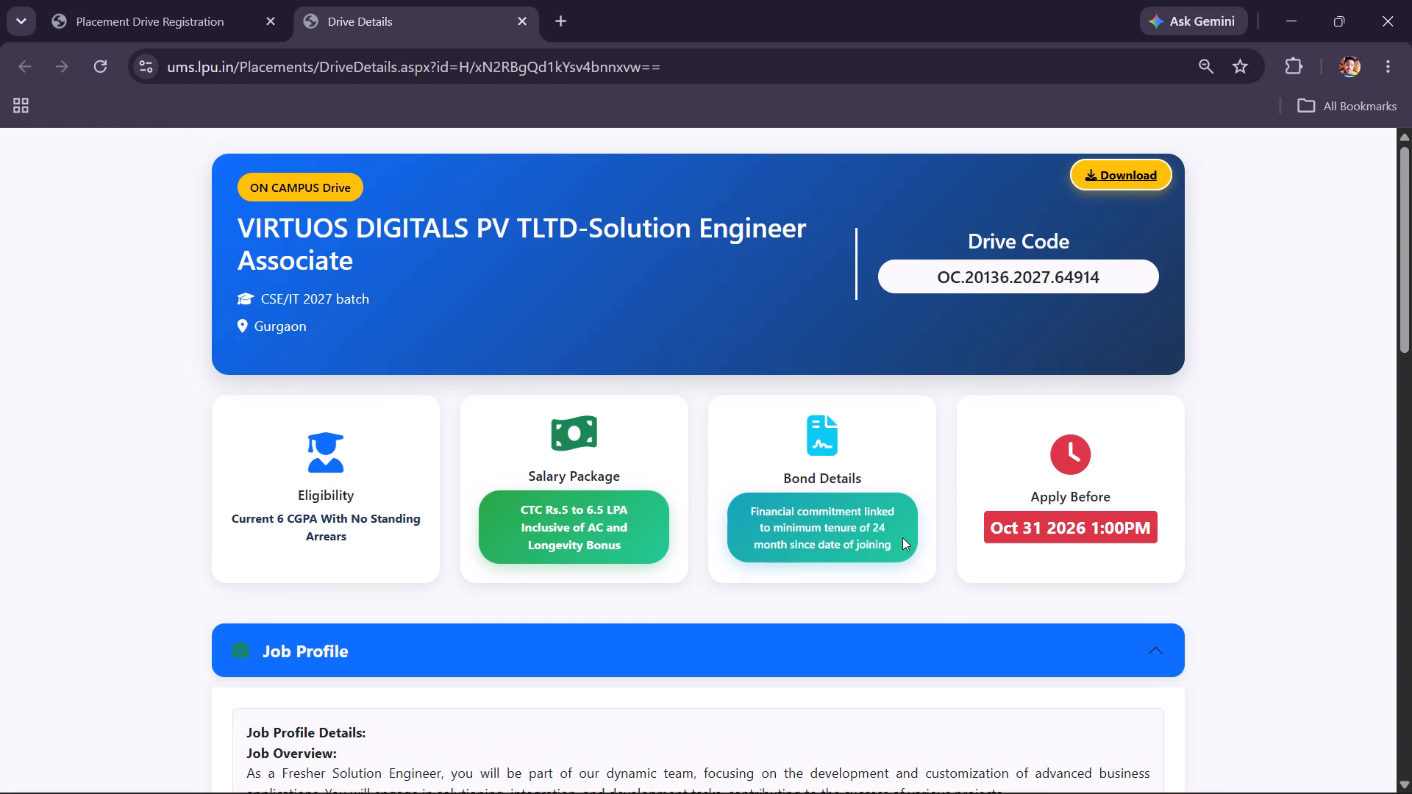
{"action": "scroll", "coordinate": [902, 537], "scroll_direction": "down", "scroll_amount": 1}
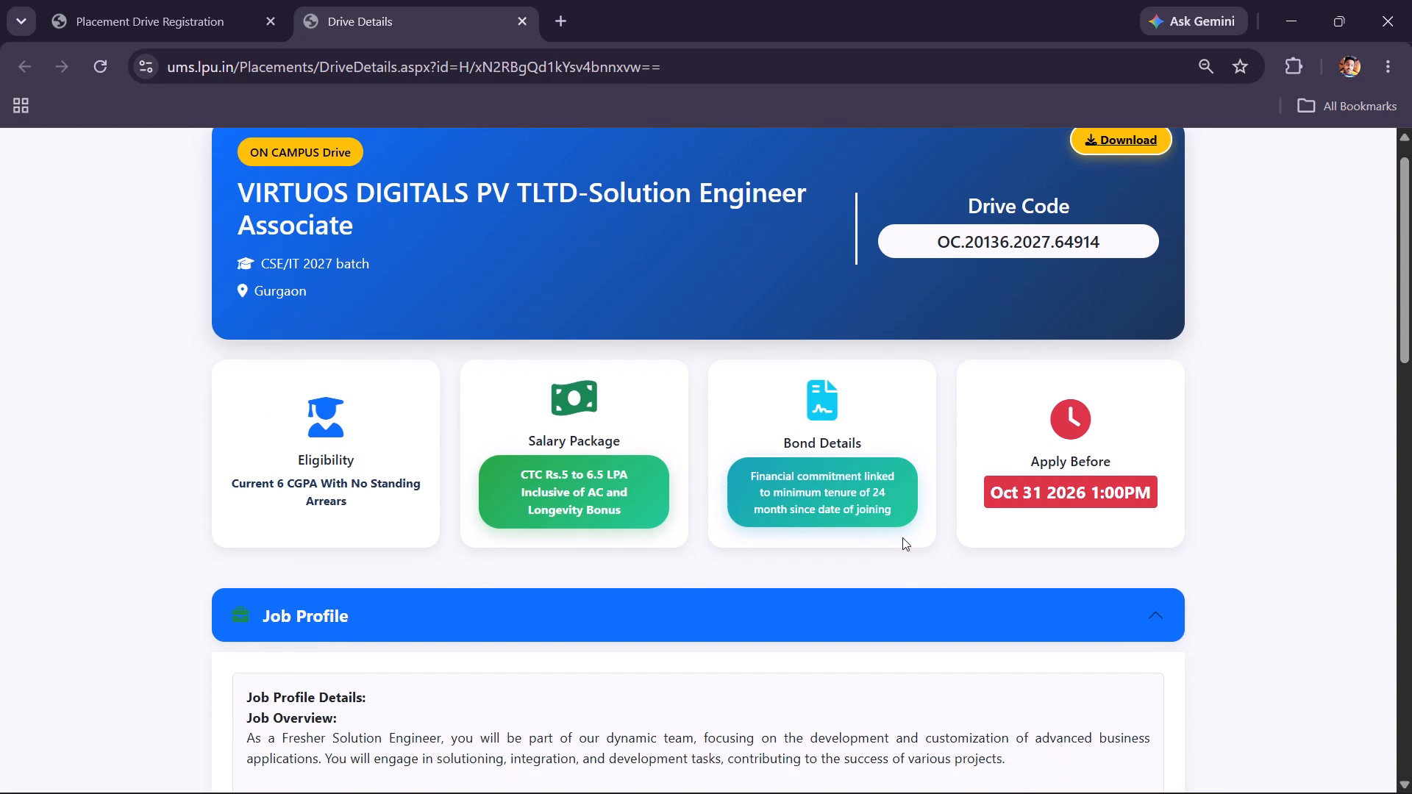
{"action": "key", "text": "ctrl+w"}
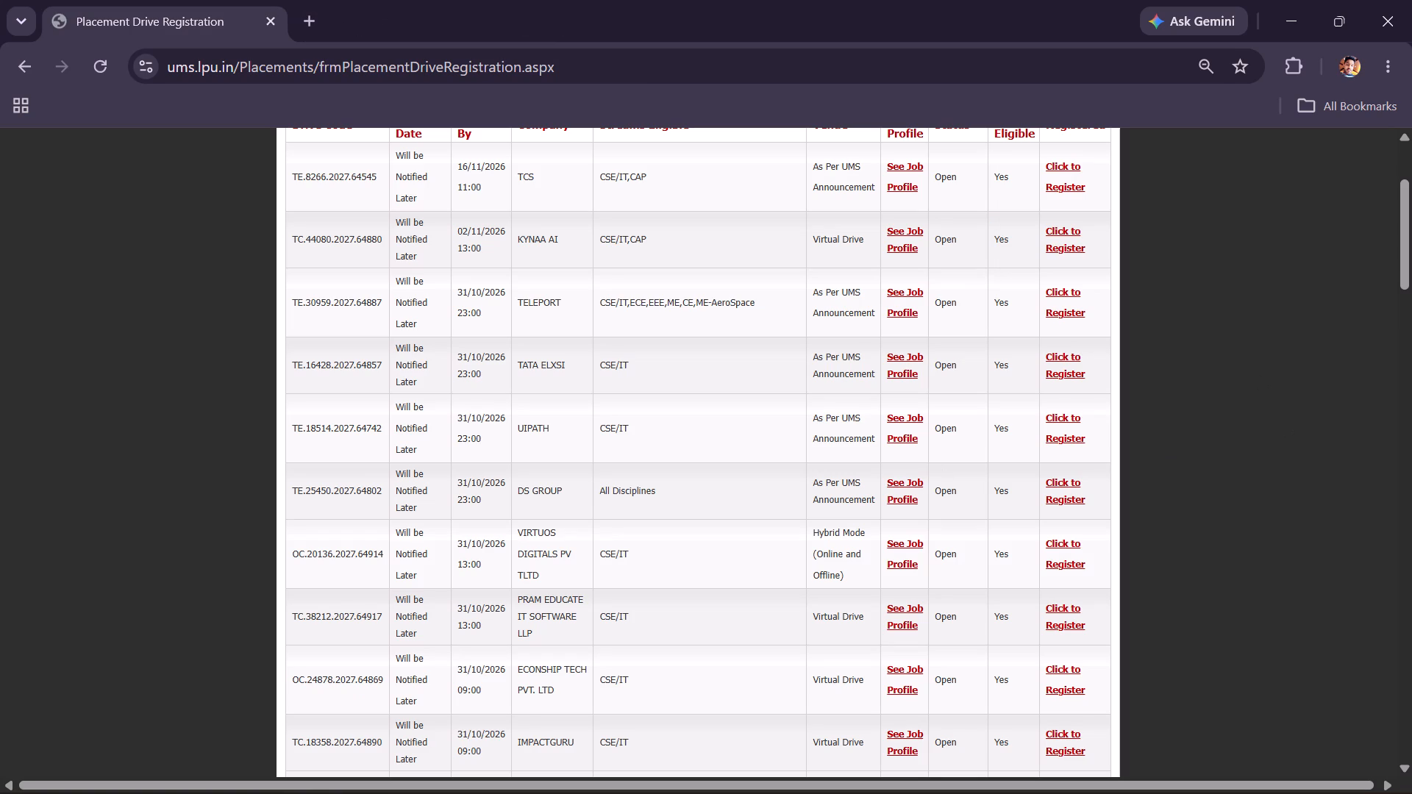
Review the job profile, salary and selection procedure of the PRAM EDUCATE IT SOFTWARE LLP drive.
{"action": "left_click", "coordinate": [902, 607]}
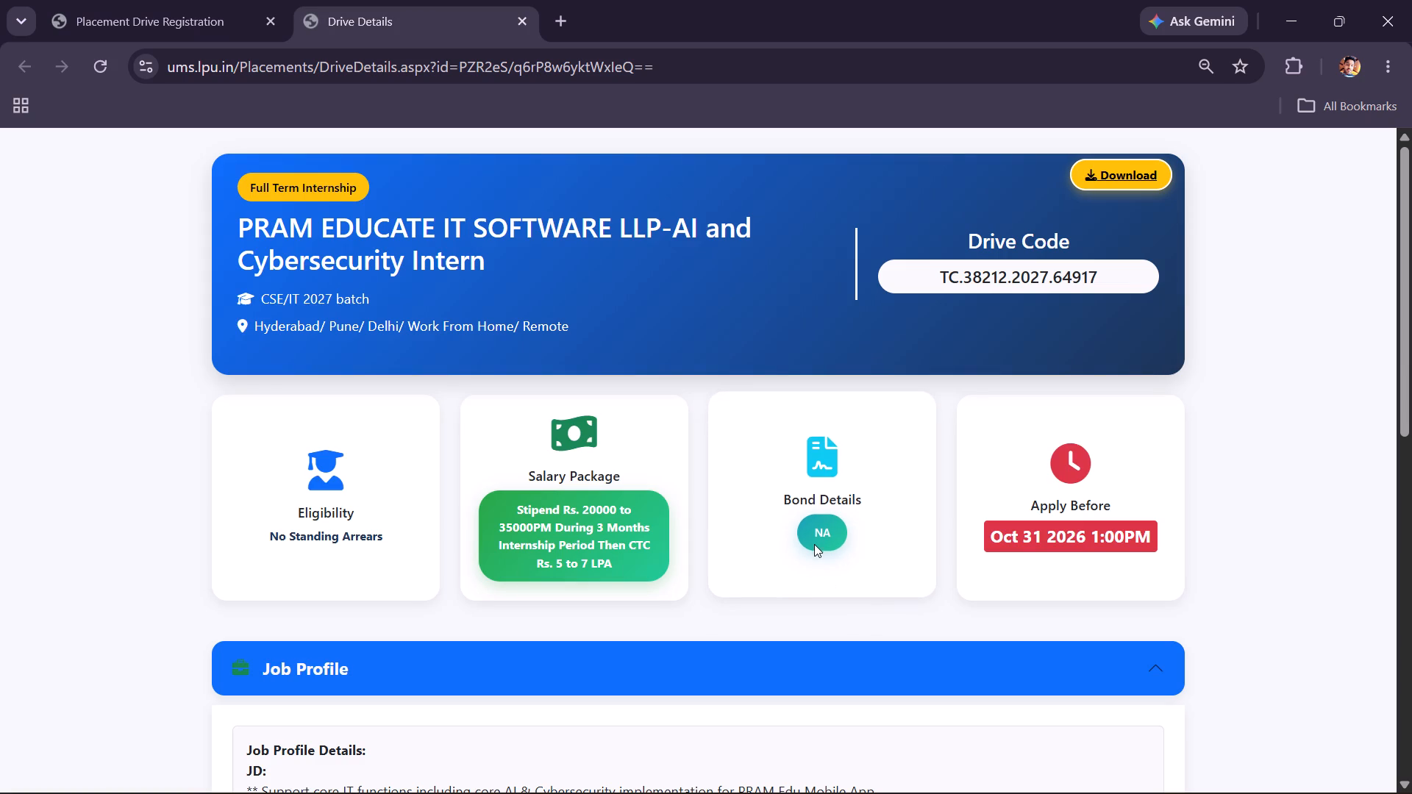
{"action": "scroll", "coordinate": [815, 543], "scroll_direction": "down", "scroll_amount": 4}
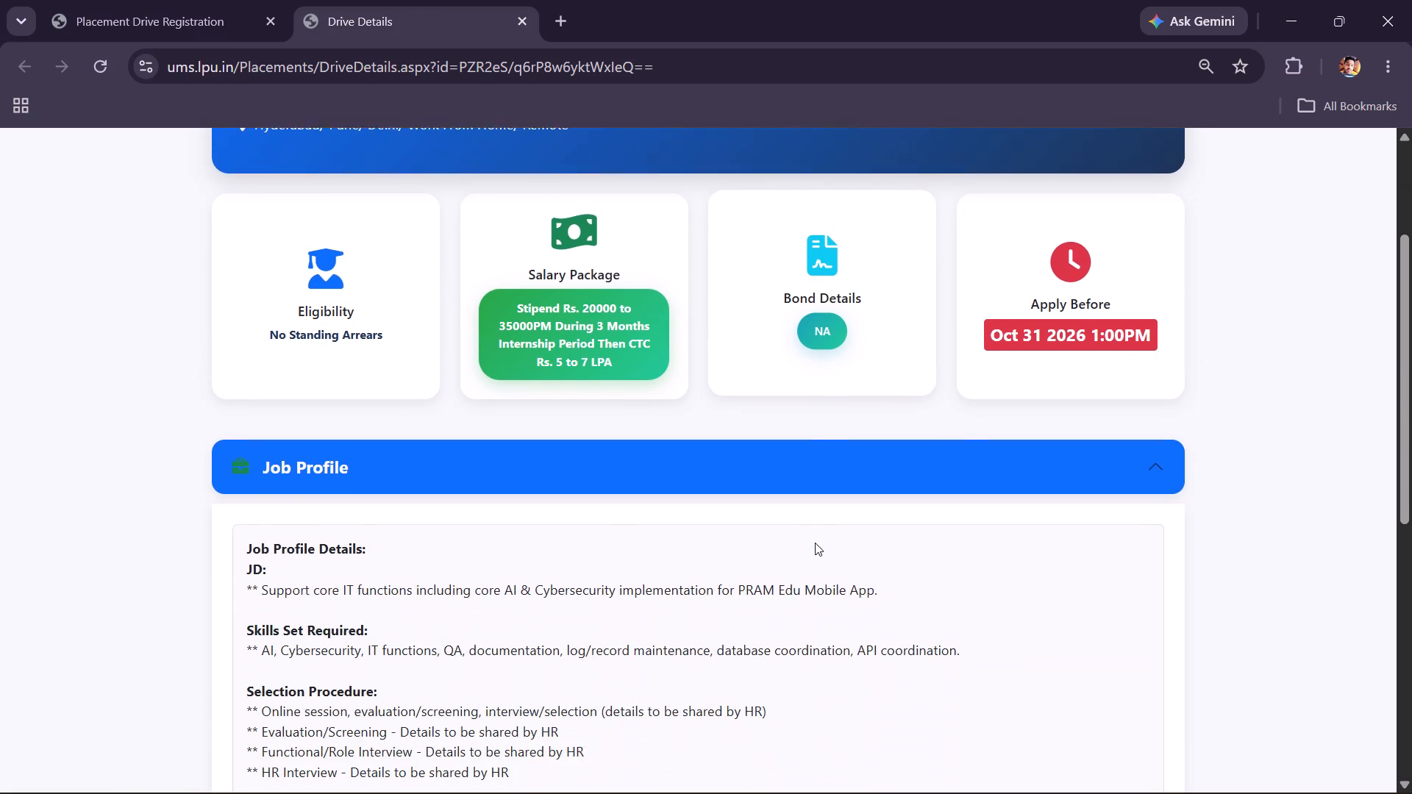
{"action": "scroll", "coordinate": [815, 543], "scroll_direction": "down", "scroll_amount": 4}
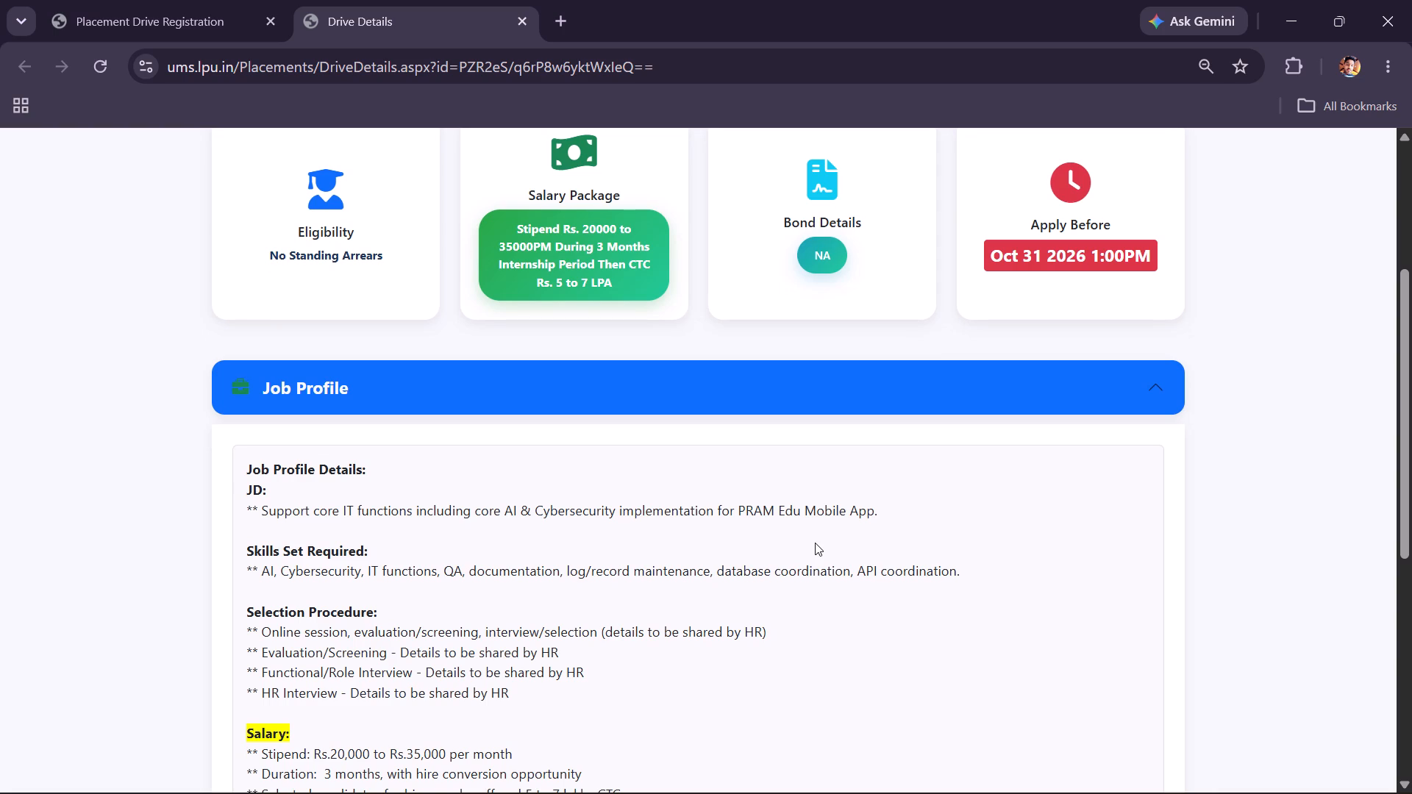
Switch back to Microsoft Project and inspect the bar formatting of the Requirements Analysis summary task, leaving it unchanged.
{"action": "key", "text": "alt+Tab"}
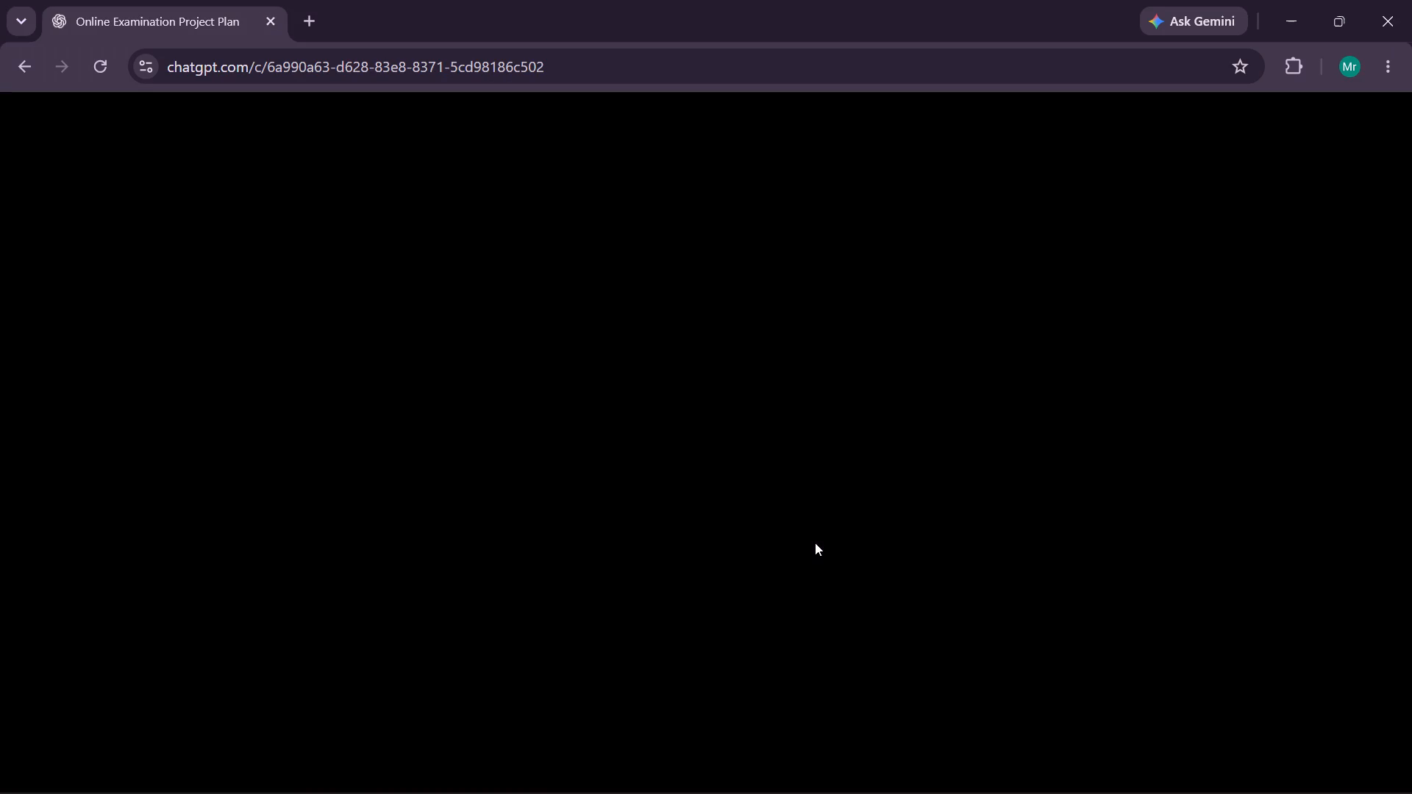
{"action": "key", "text": "alt+Tab"}
{"action": "key", "text": "alt+Right"}
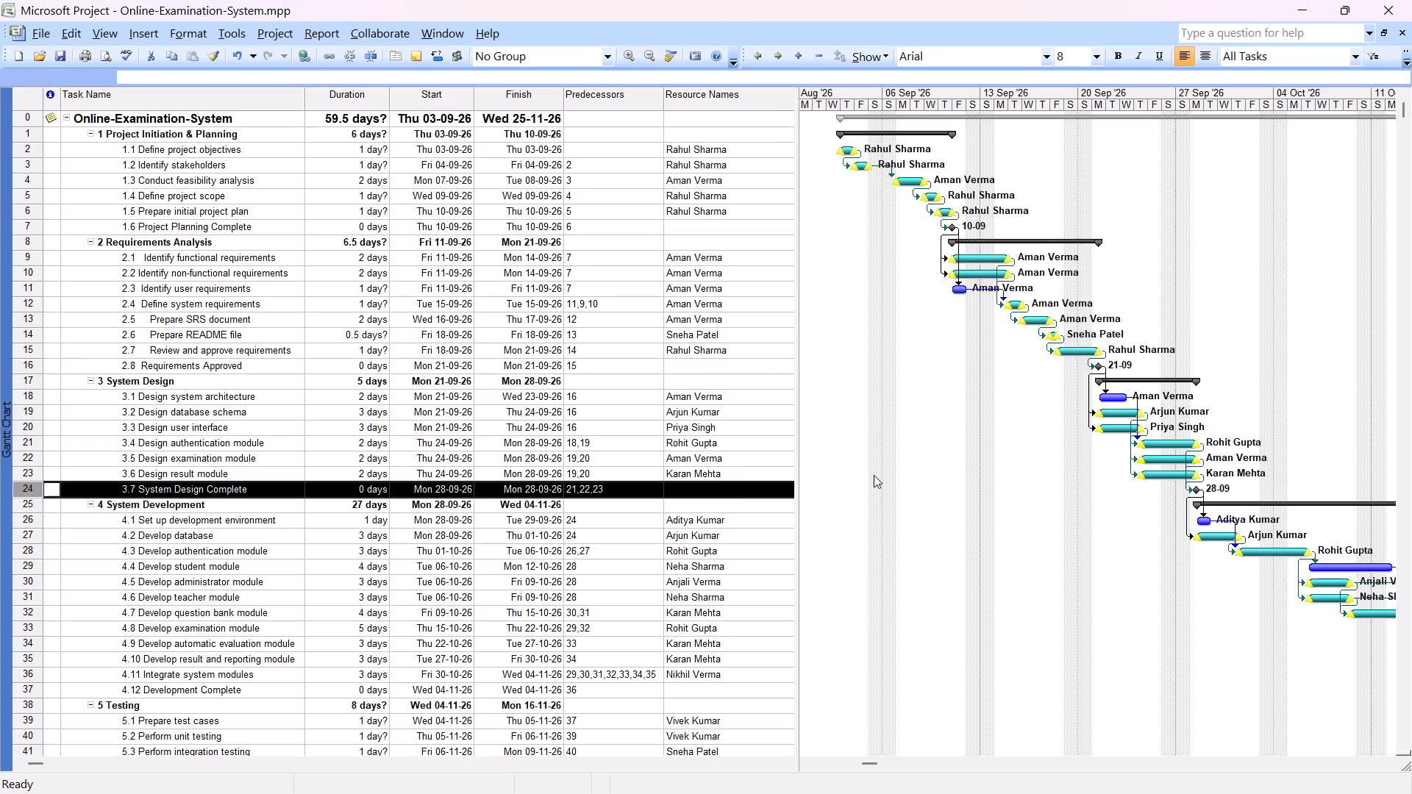
{"action": "double_click", "coordinate": [1033, 240]}
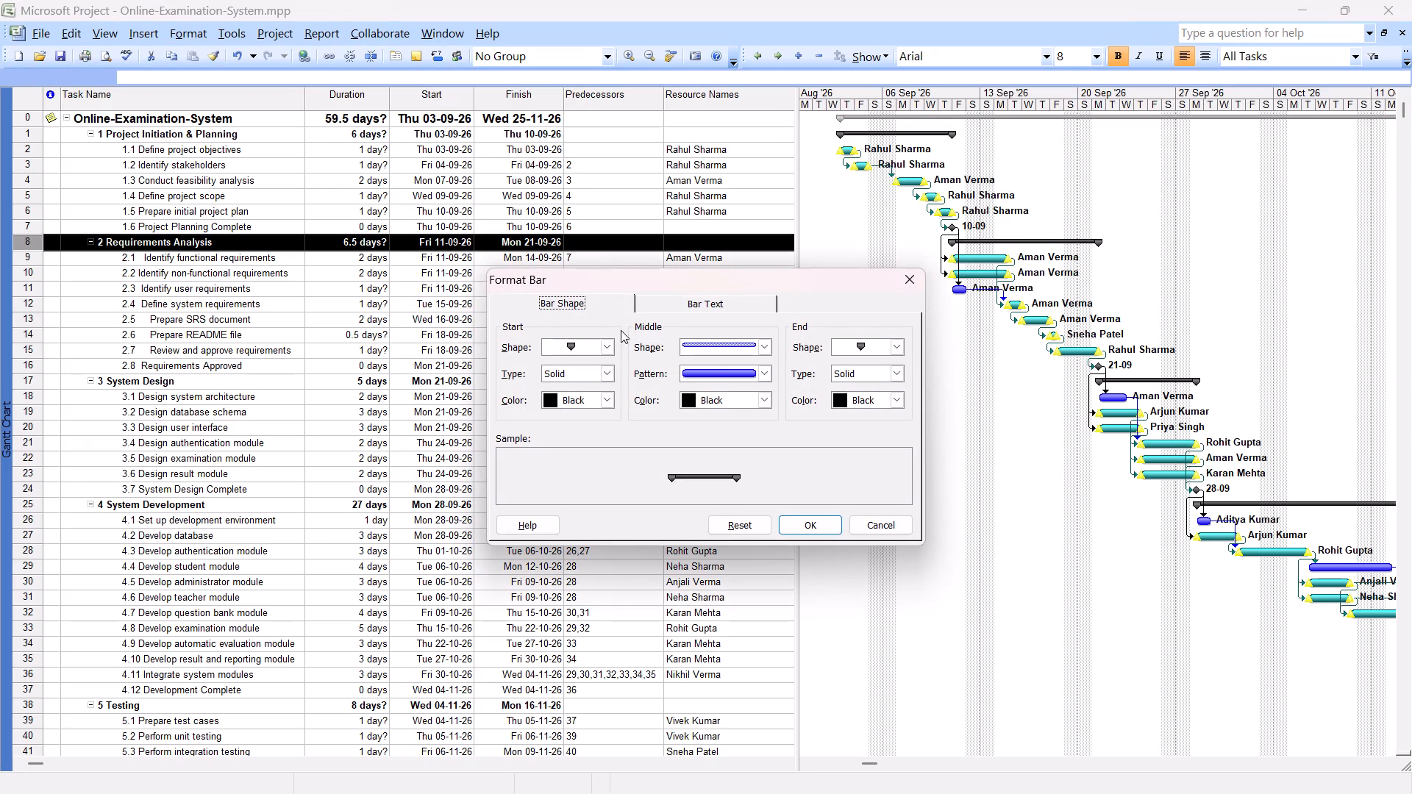
{"action": "left_click", "coordinate": [899, 290]}
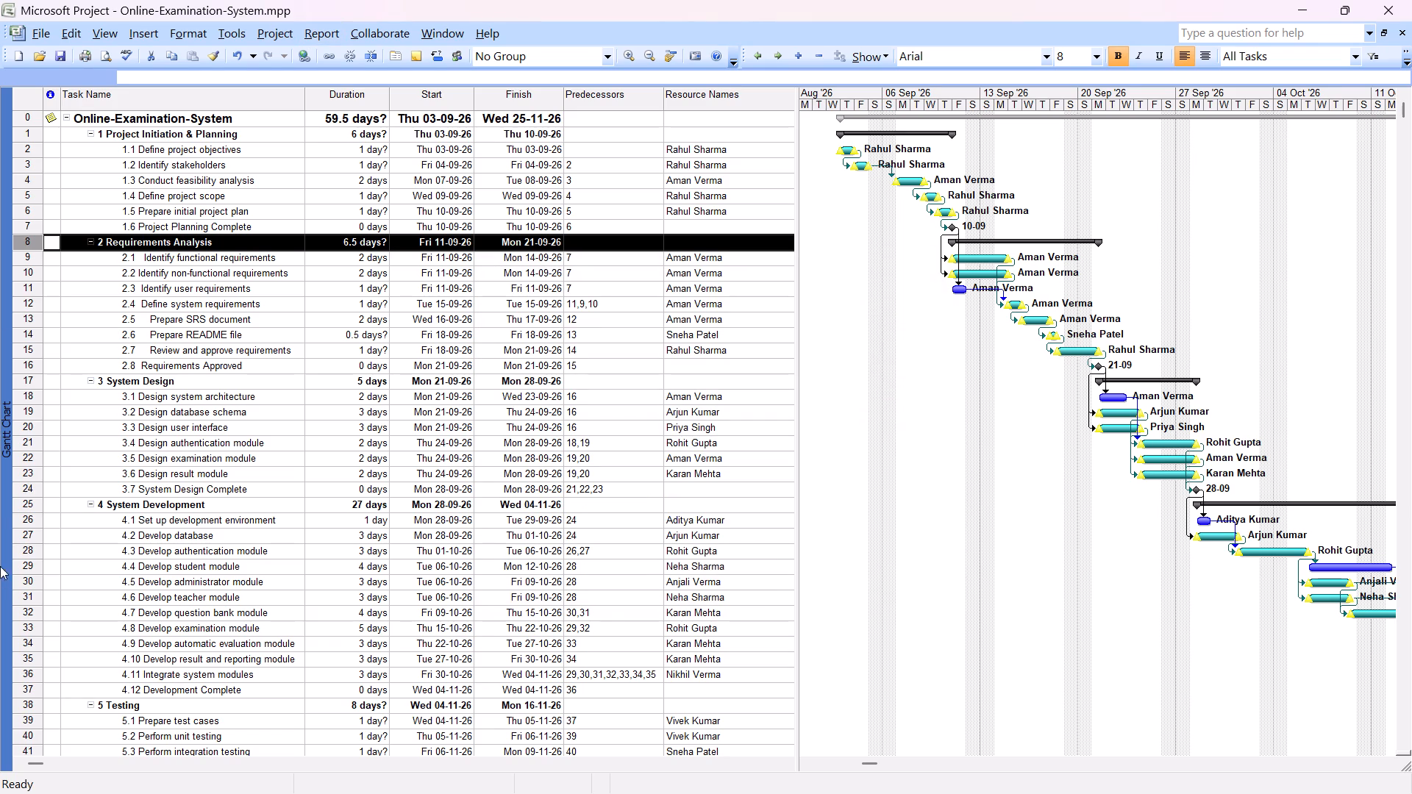
Switch to the Resource Sheet and open the resource type choices in the first empty row below the existing resources.
{"action": "left_click", "coordinate": [99, 26]}
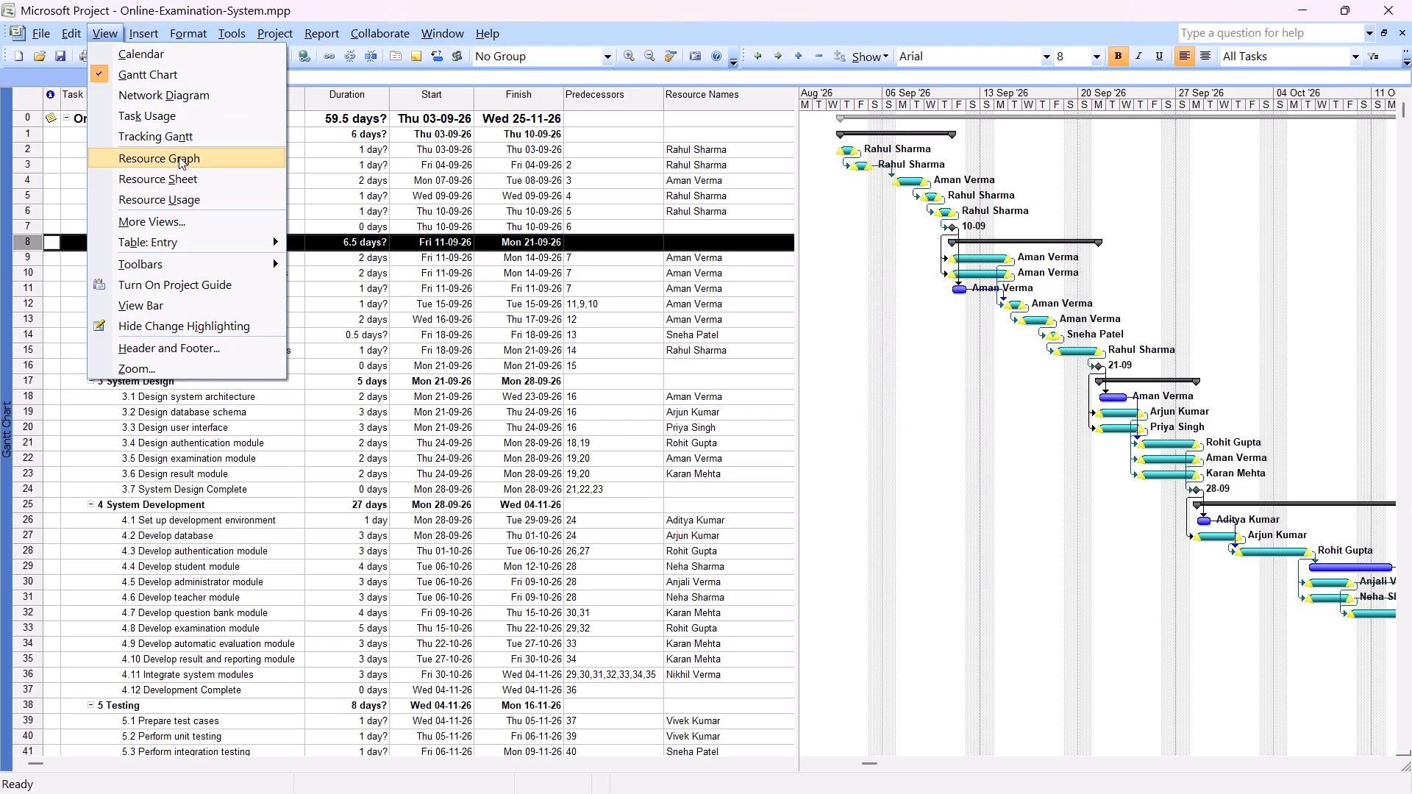
{"action": "left_click", "coordinate": [186, 173]}
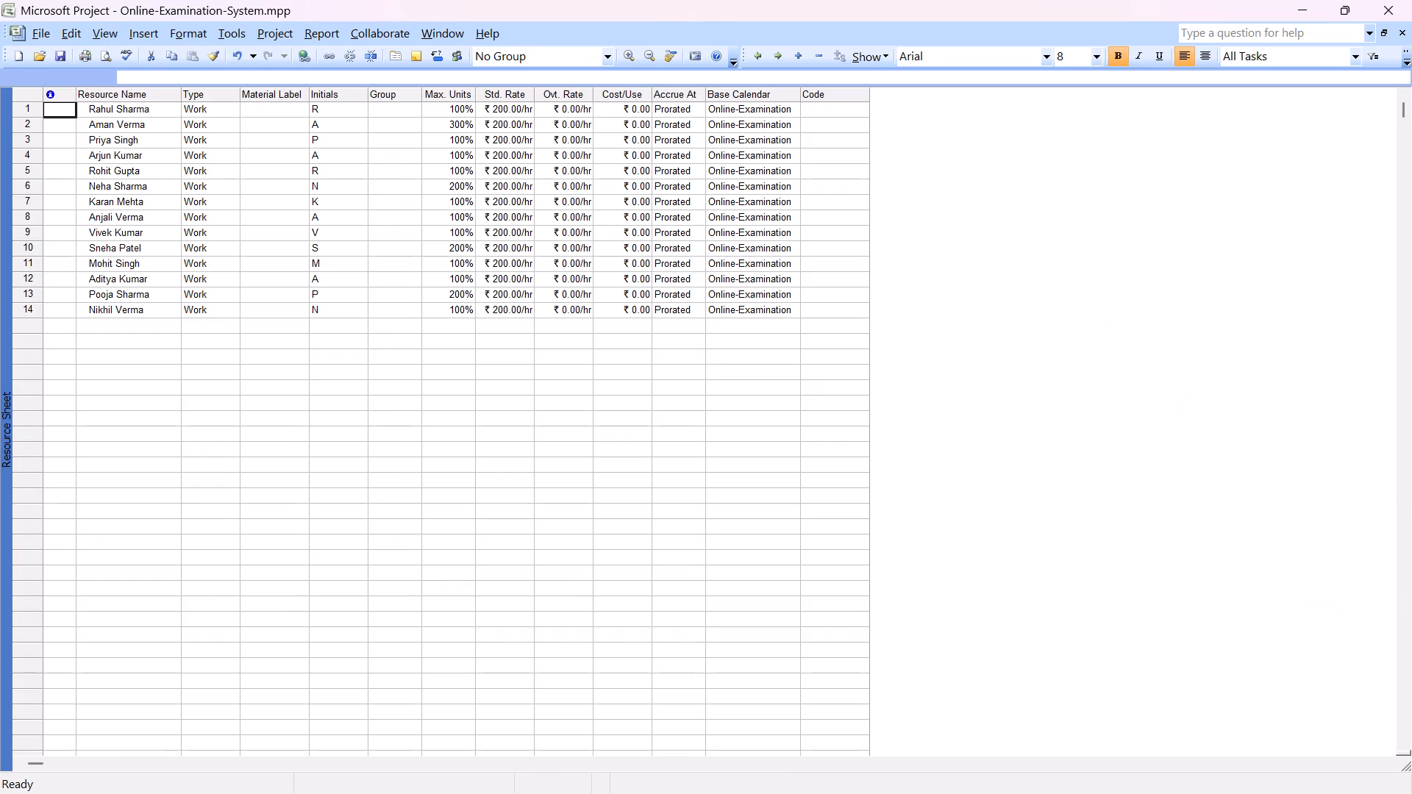
{"action": "left_click", "coordinate": [201, 332]}
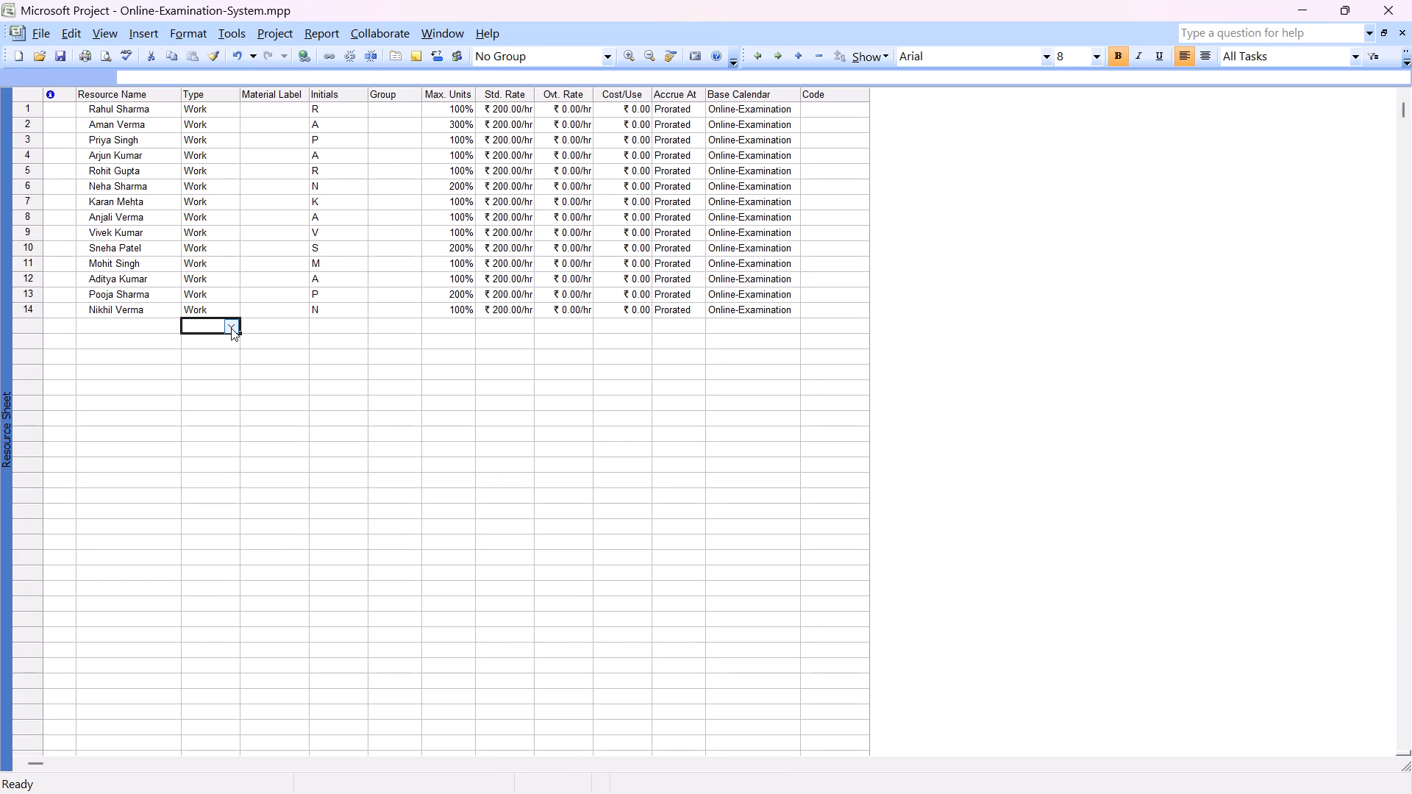
{"action": "left_click", "coordinate": [231, 328]}
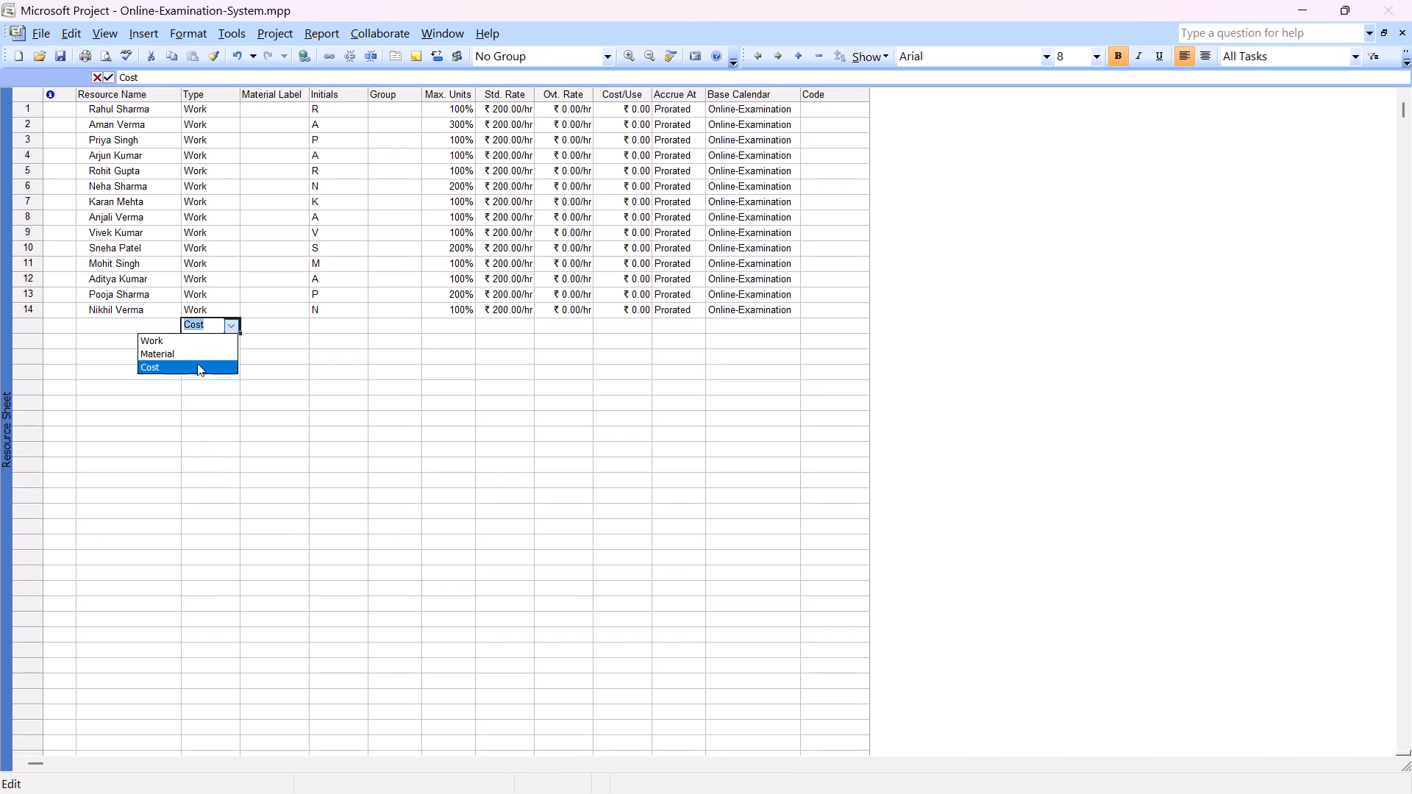
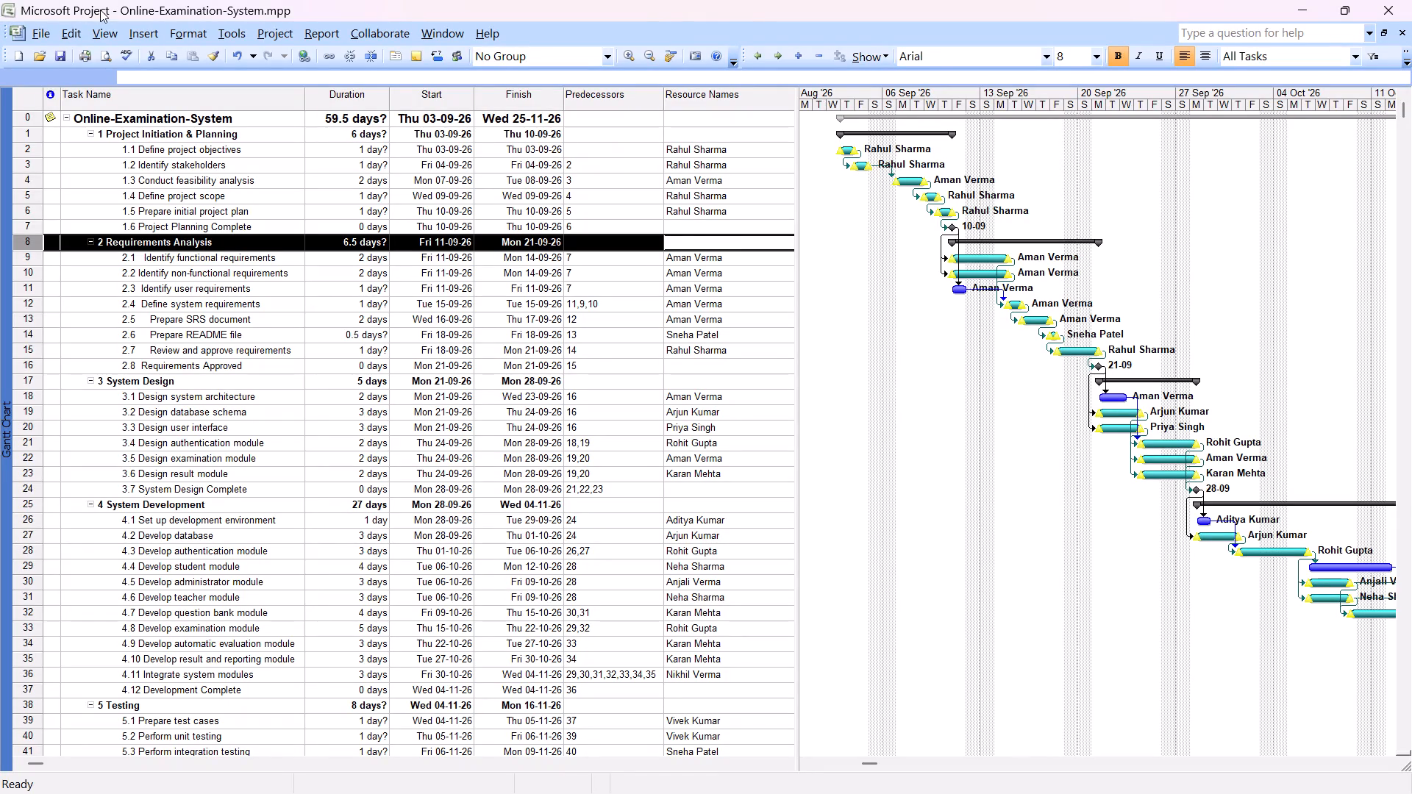
In the Resource Sheet, rename the resource in row 15 as Cable and set its type to Material.
{"action": "left_click", "coordinate": [83, 33]}
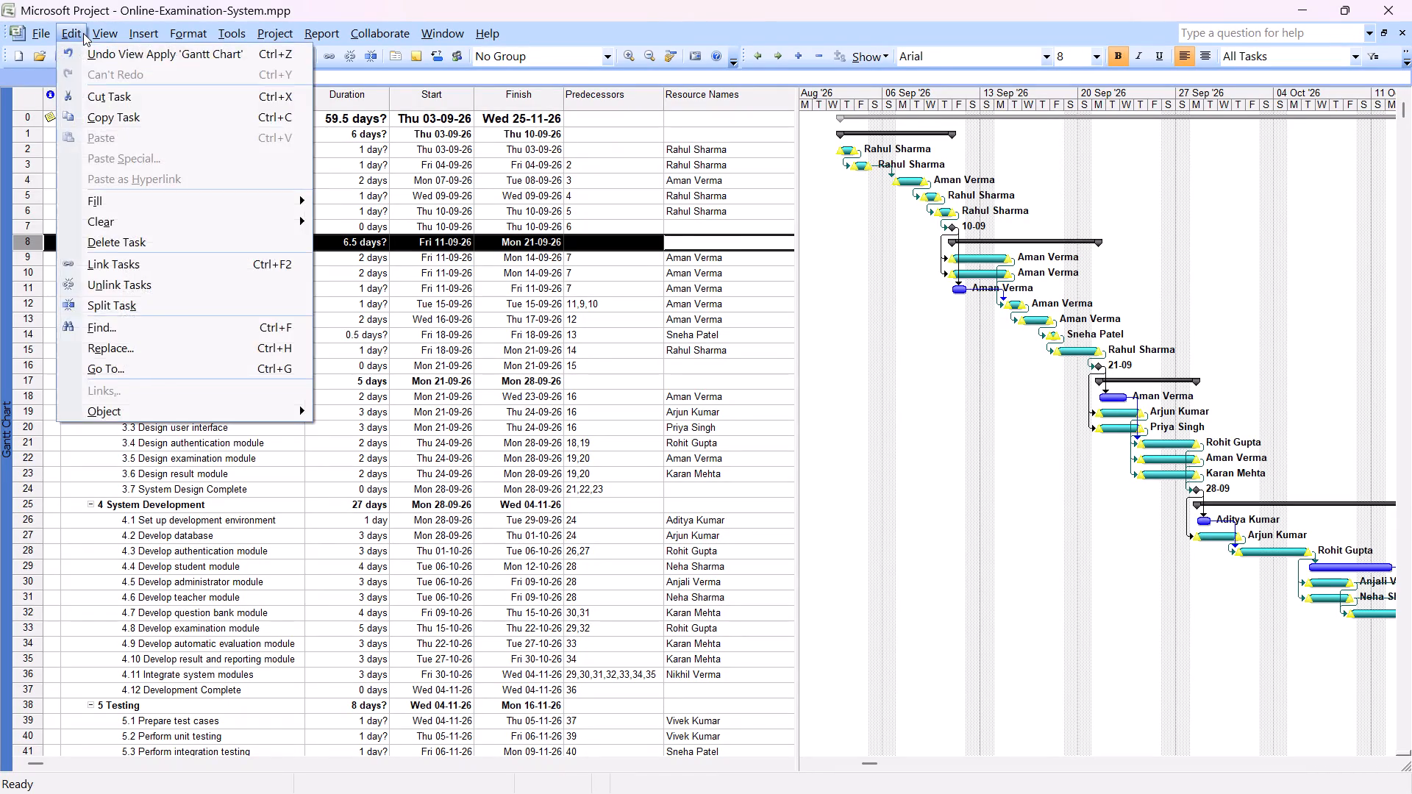
{"action": "left_click", "coordinate": [101, 34]}
{"action": "left_click", "coordinate": [109, 40]}
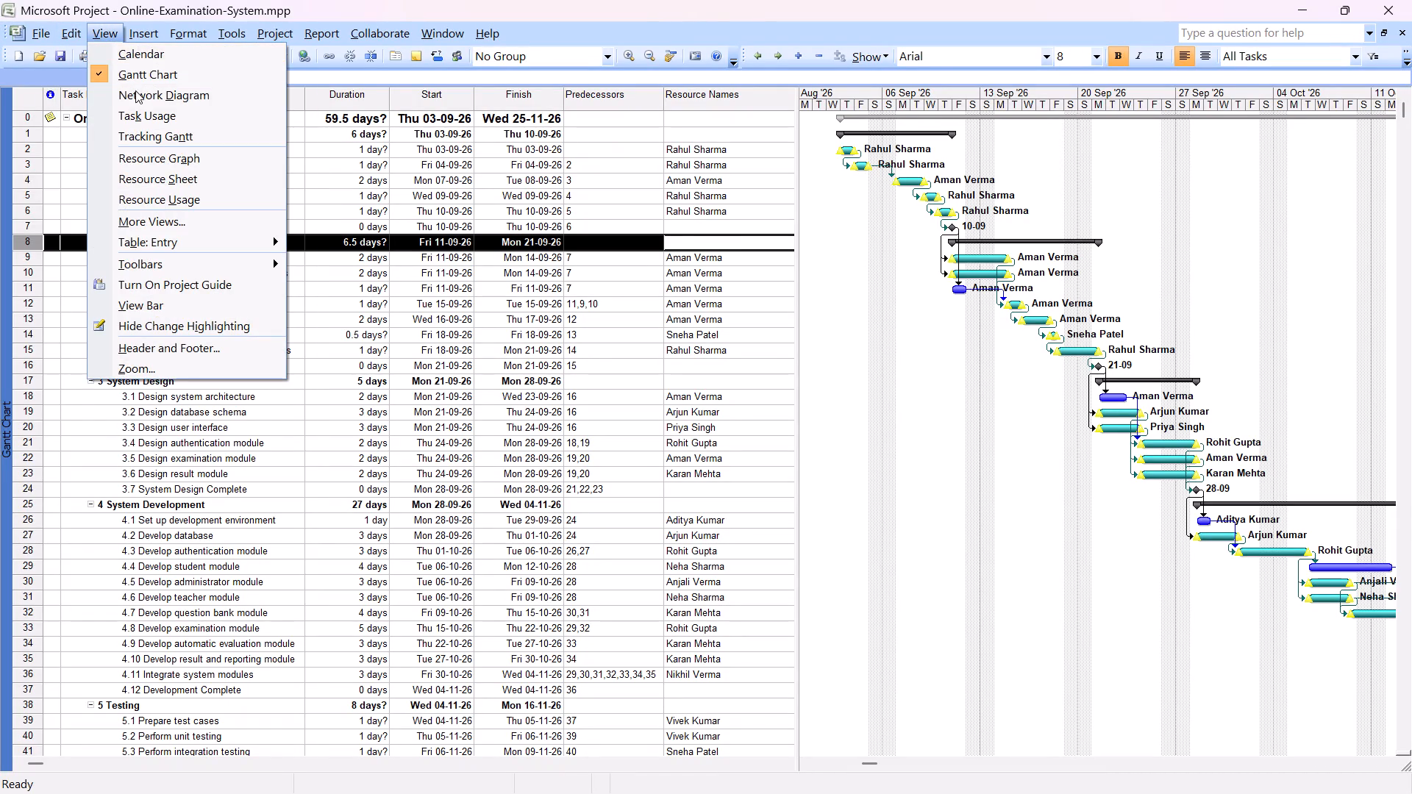
{"action": "left_click", "coordinate": [163, 182]}
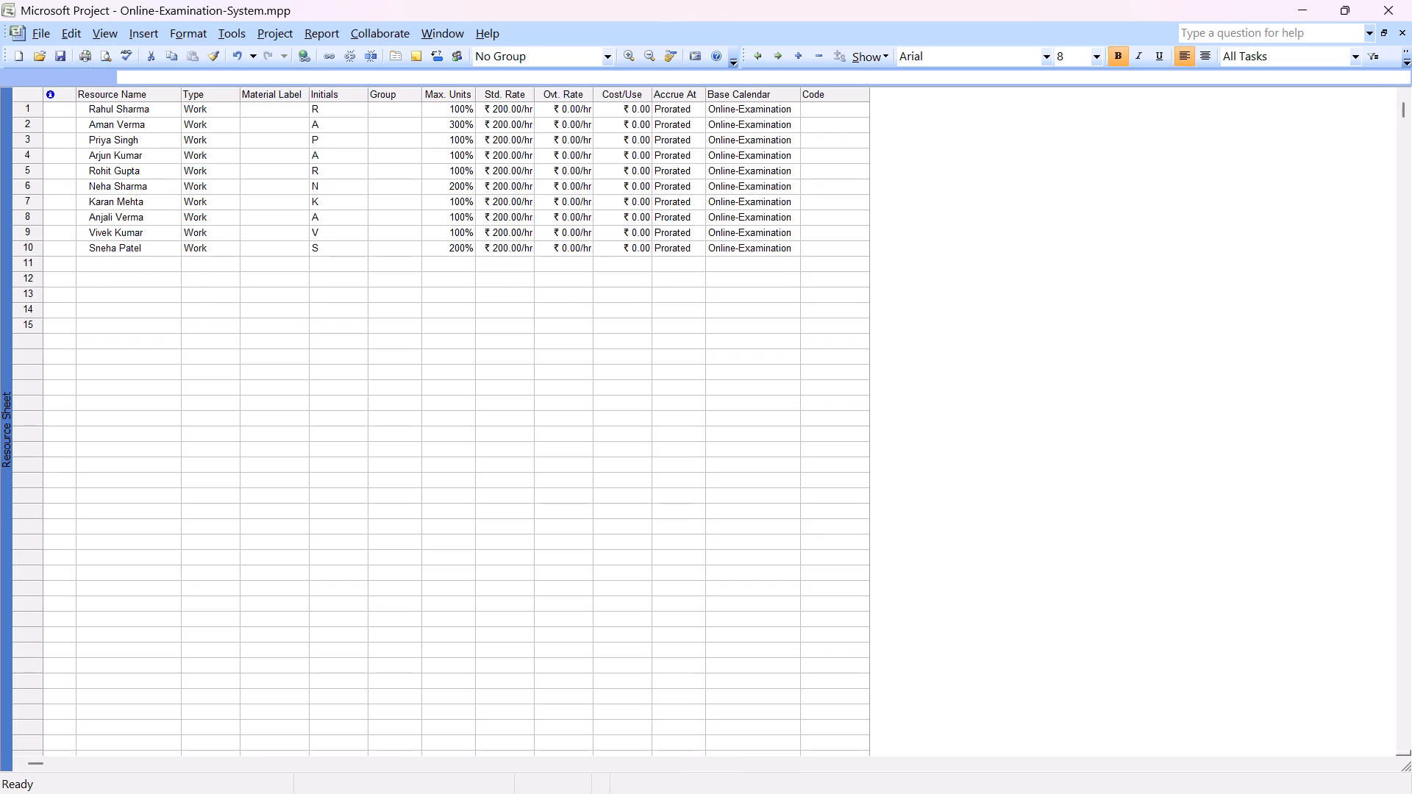
{"action": "left_click", "coordinate": [161, 323]}
{"action": "key", "text": "BackSpace"}
{"action": "key", "text": "BackSpace"}
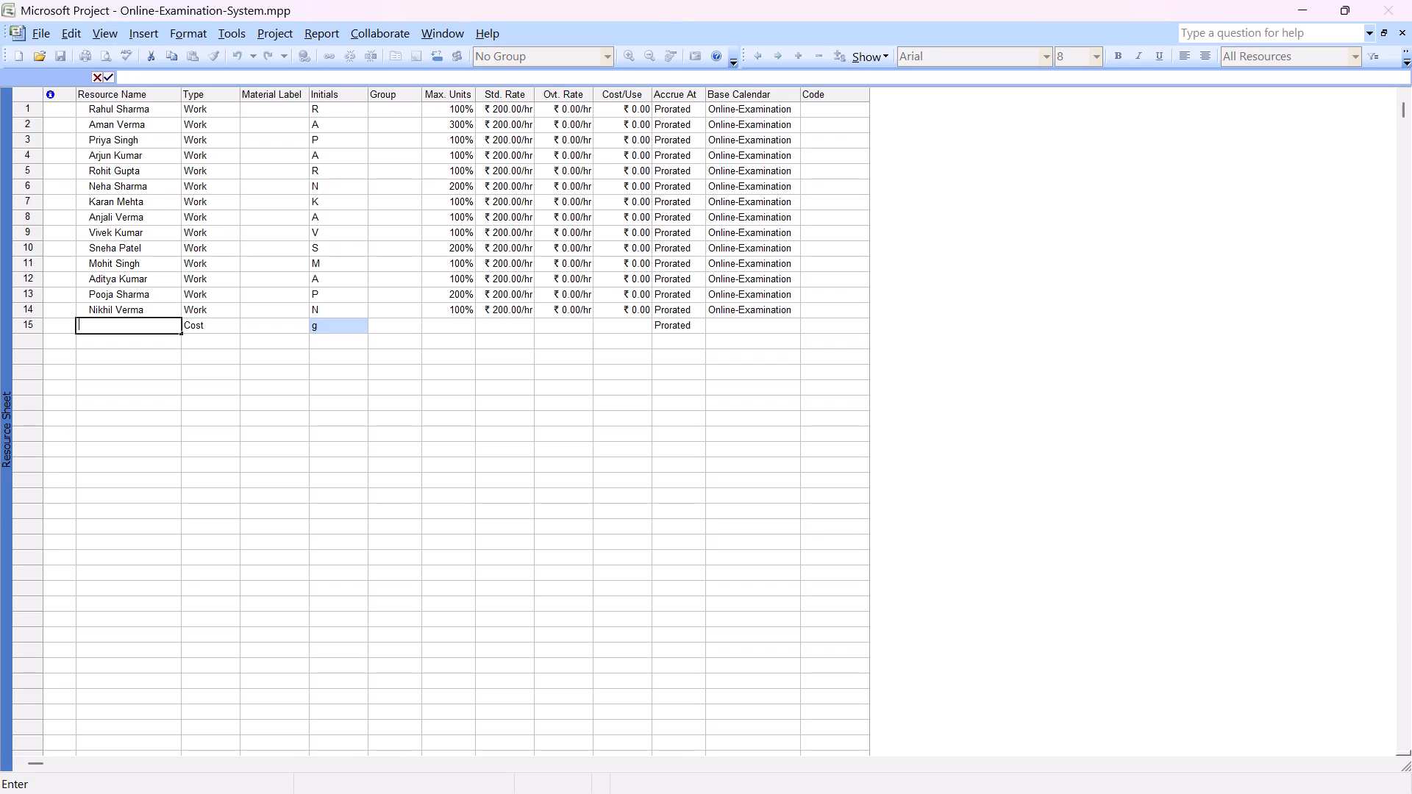
{"action": "type", "text": "Cable"}
{"action": "left_click", "coordinate": [221, 326]}
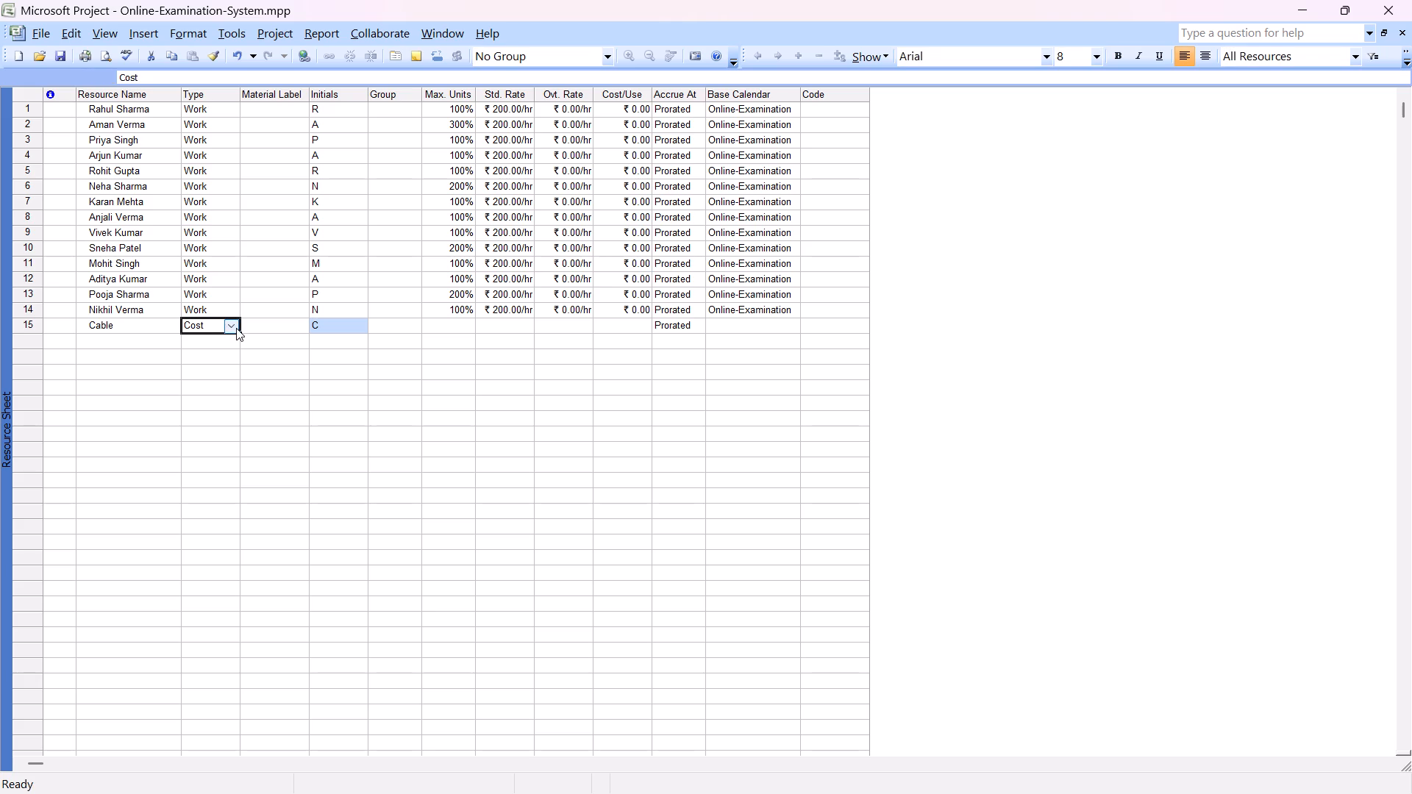
{"action": "left_click", "coordinate": [237, 328]}
{"action": "left_click", "coordinate": [189, 349]}
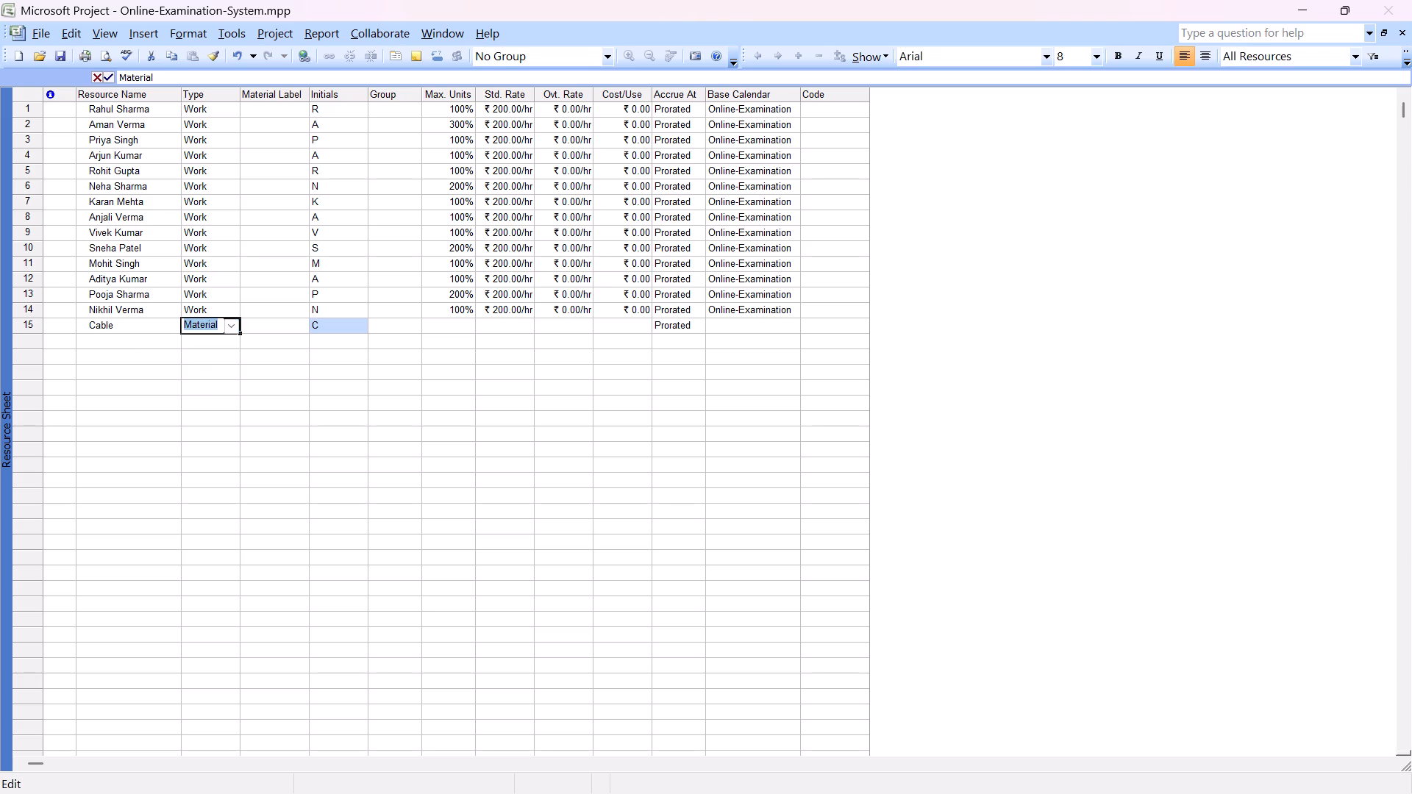
{"action": "left_click", "coordinate": [467, 328]}
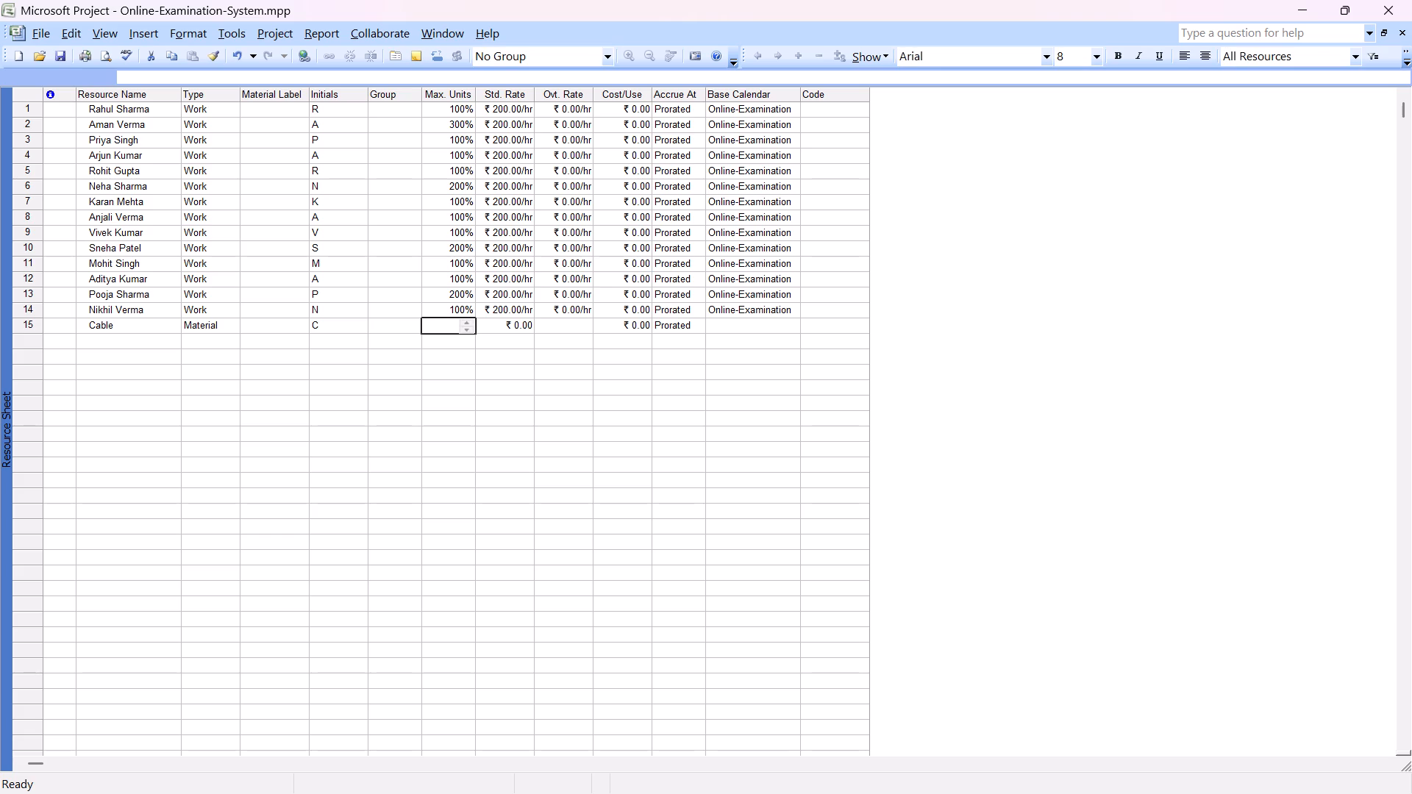
Set the standard rate of the Cable resource to ₹100.
{"action": "left_click", "coordinate": [501, 327]}
{"action": "type", "text": "100"}
{"action": "key", "text": "Return"}
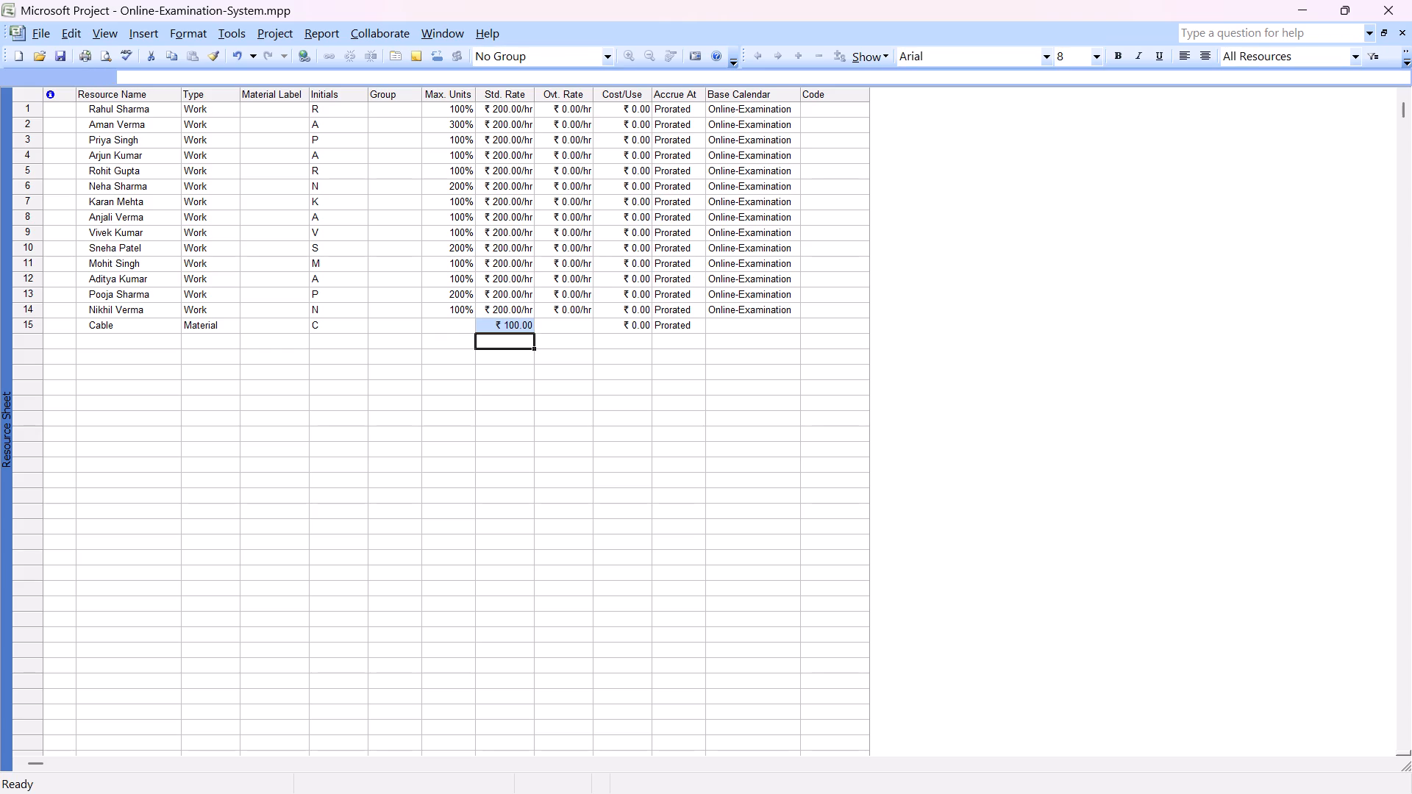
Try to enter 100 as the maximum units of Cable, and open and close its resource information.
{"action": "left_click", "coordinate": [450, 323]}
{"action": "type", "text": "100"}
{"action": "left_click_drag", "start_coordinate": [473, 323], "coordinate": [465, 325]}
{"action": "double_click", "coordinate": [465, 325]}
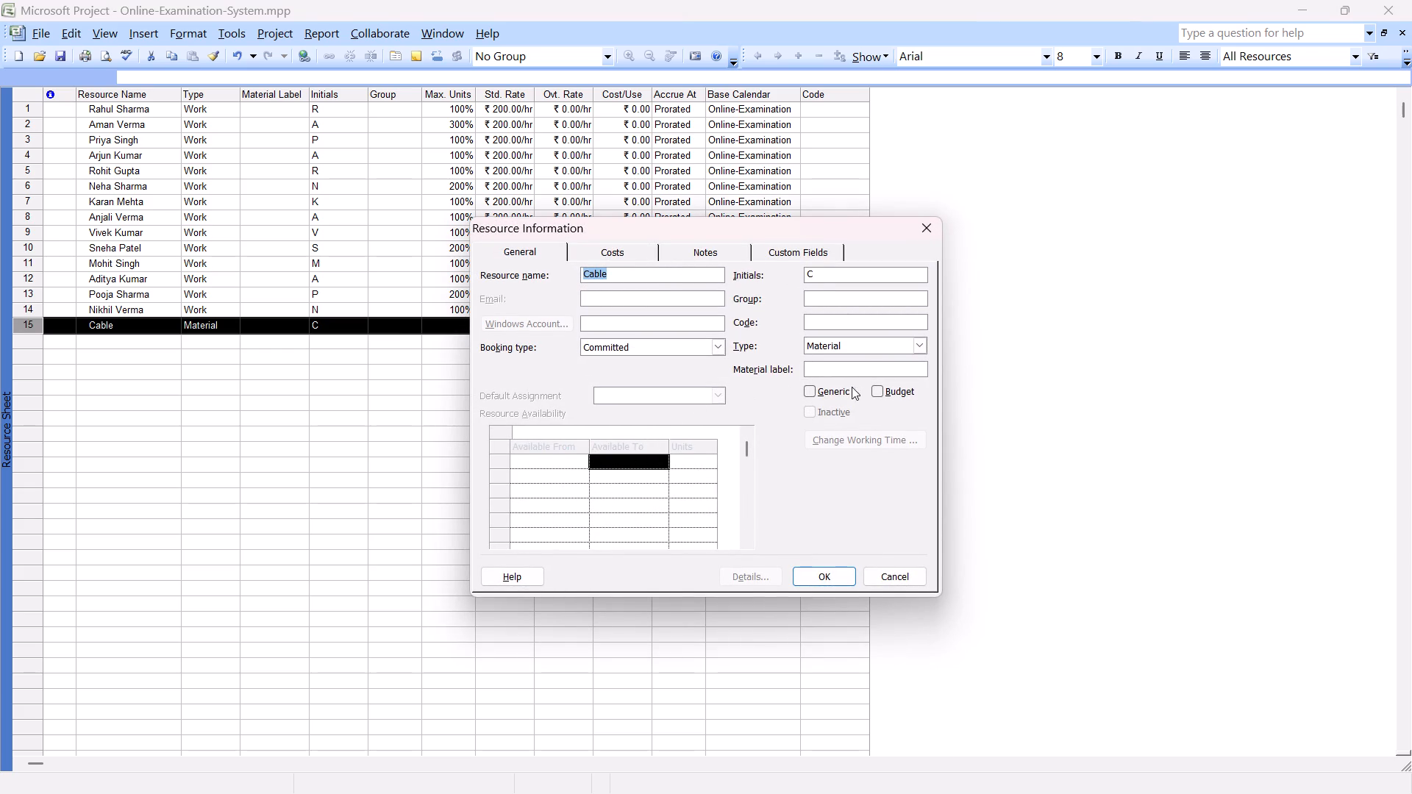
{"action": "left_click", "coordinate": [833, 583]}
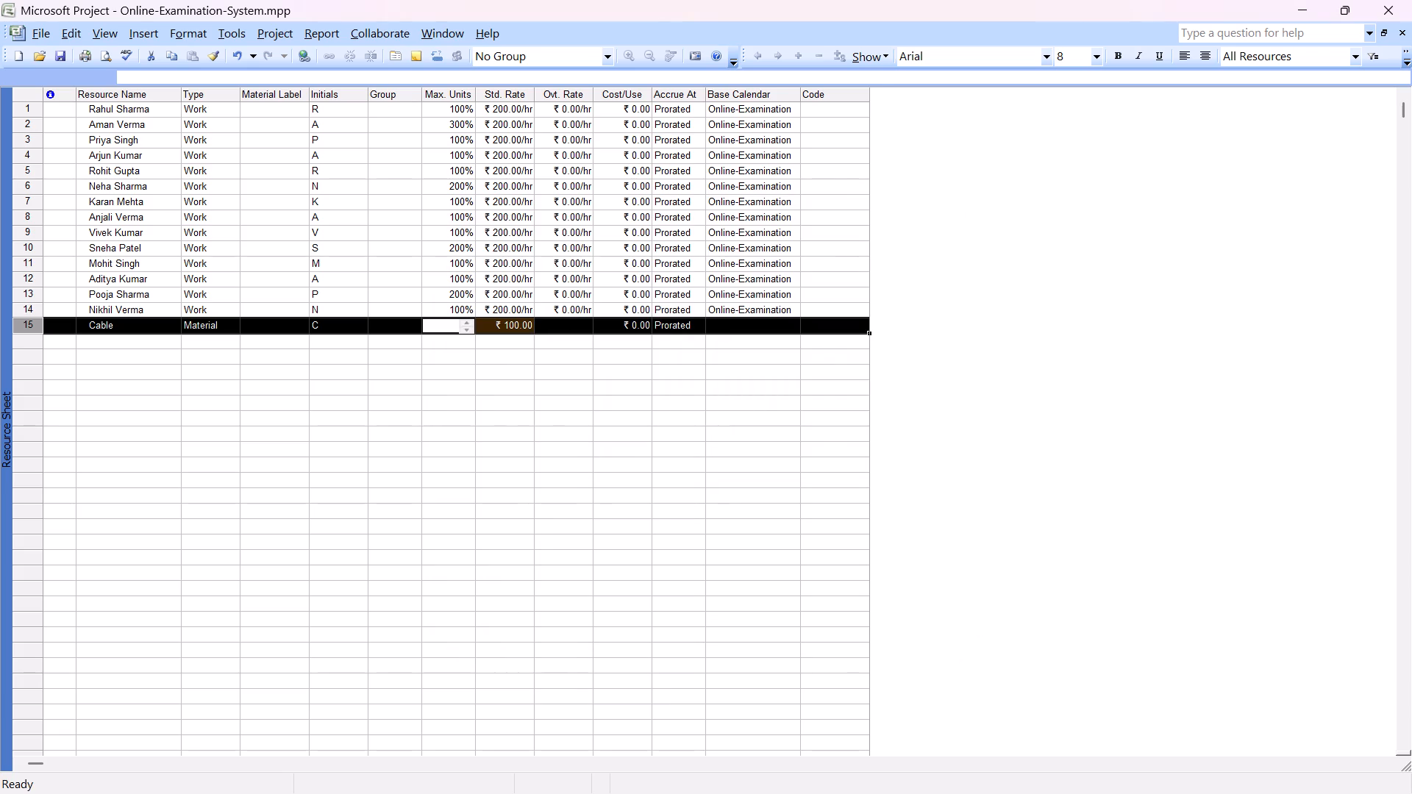
Return to the Gantt Chart and assign the Cable resource to the Requirements Analysis summary task.
{"action": "left_click", "coordinate": [95, 29]}
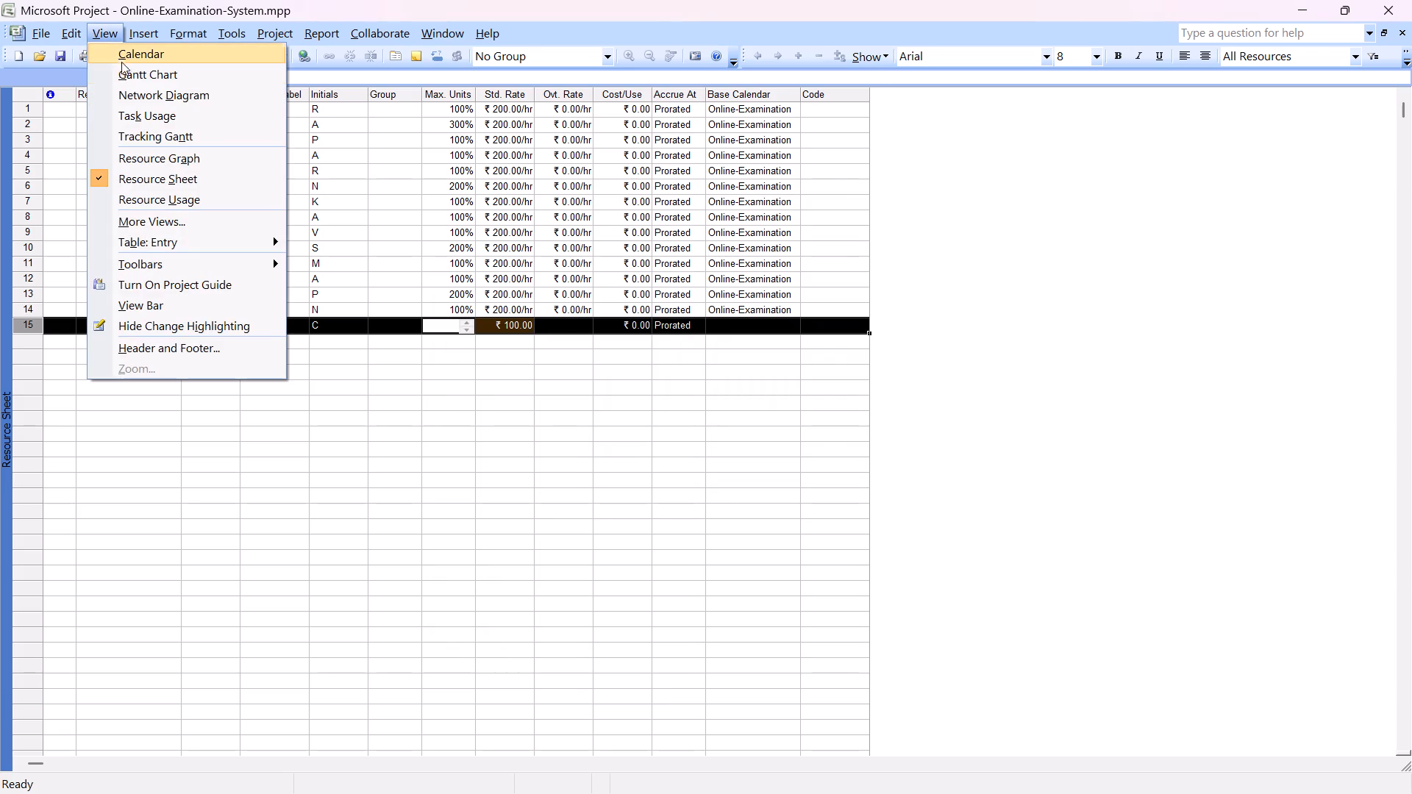
{"action": "left_click", "coordinate": [136, 70]}
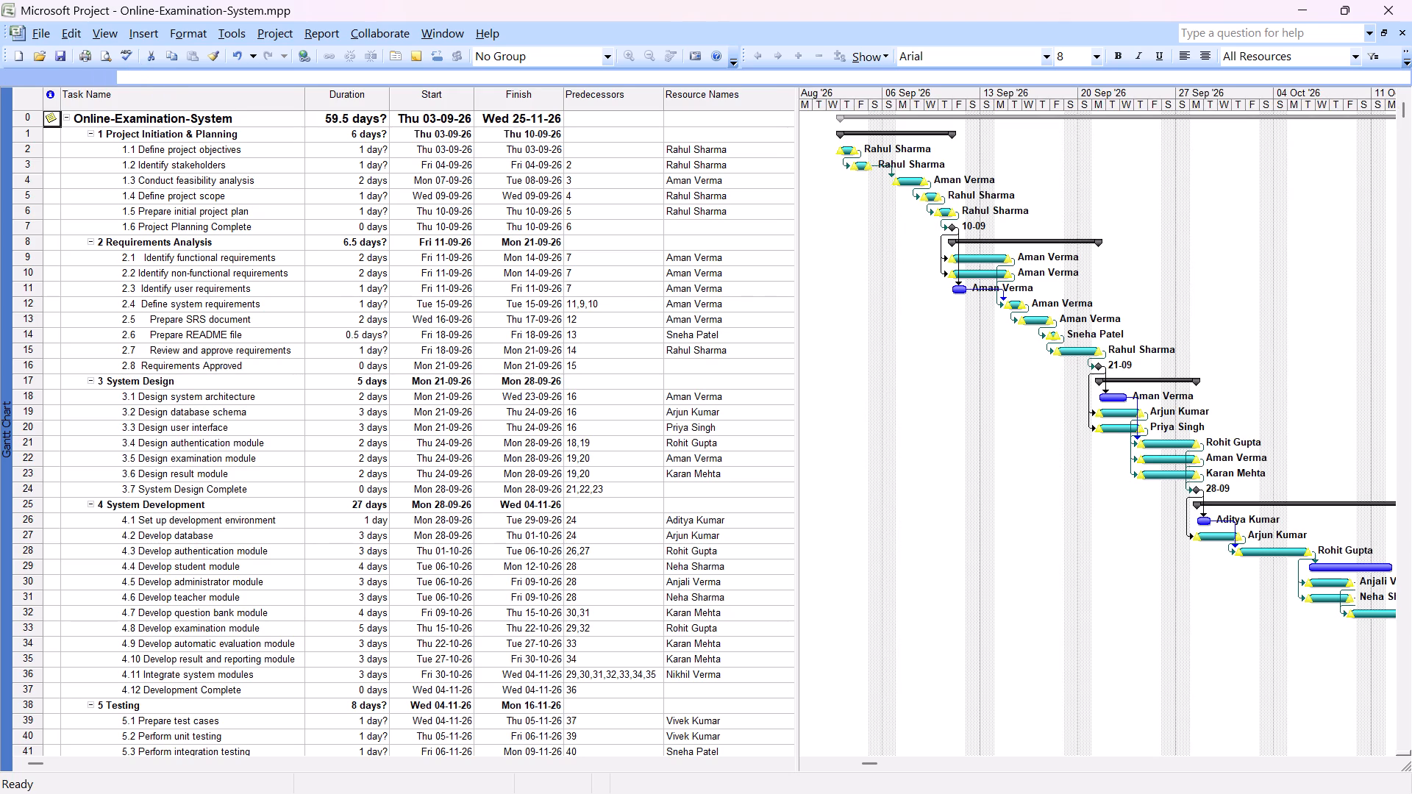
{"action": "left_click", "coordinate": [589, 244]}
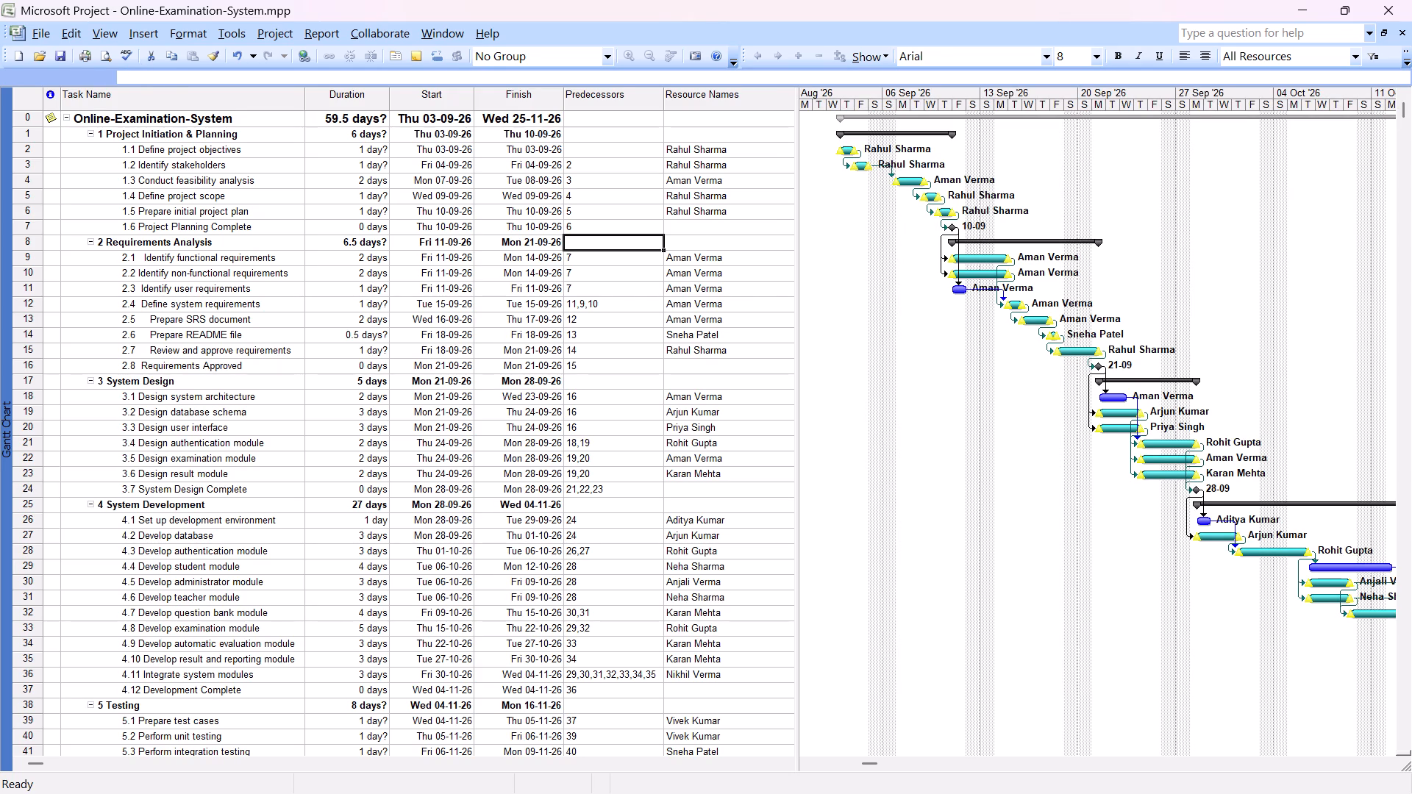
{"action": "left_click", "coordinate": [691, 247]}
{"action": "left_click", "coordinate": [744, 246]}
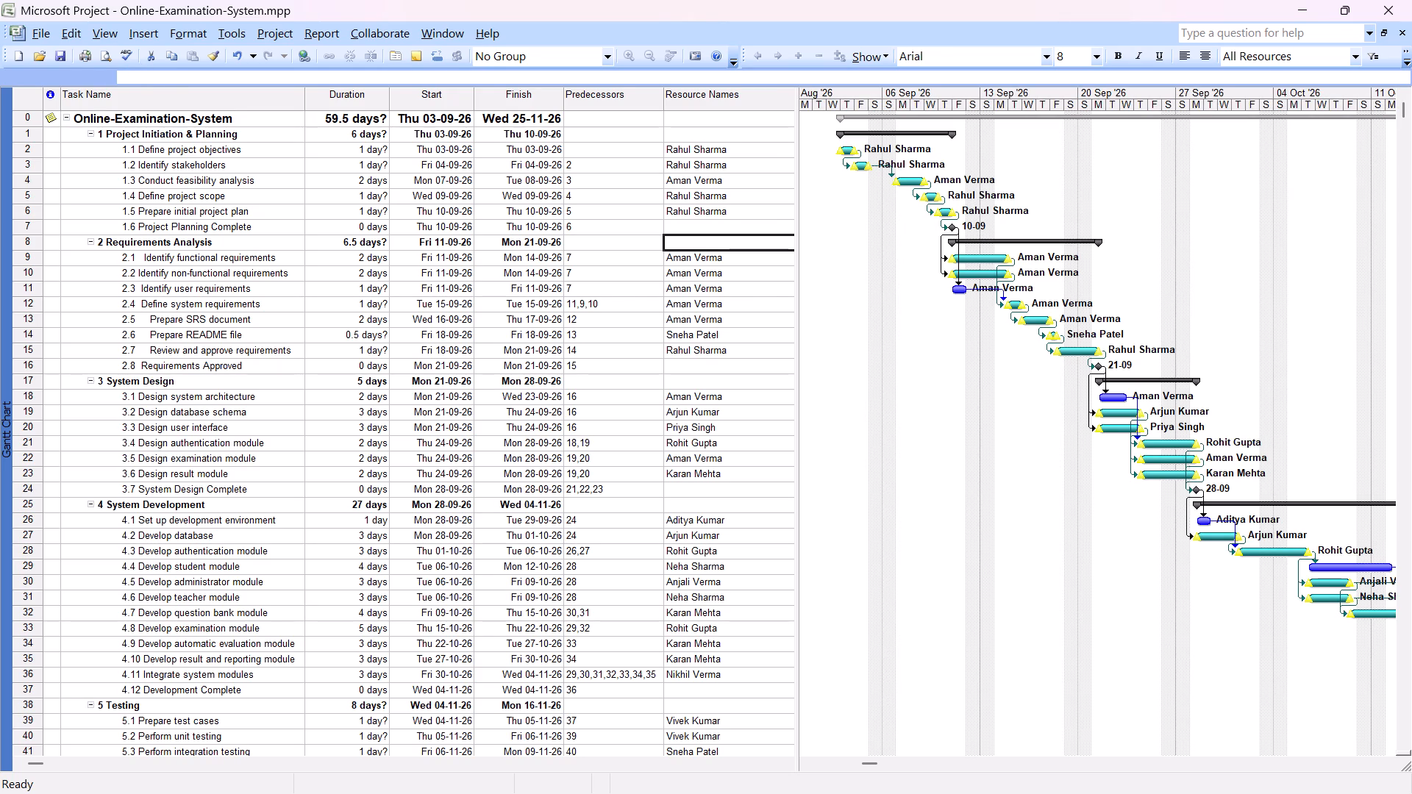
{"action": "key", "text": "c"}
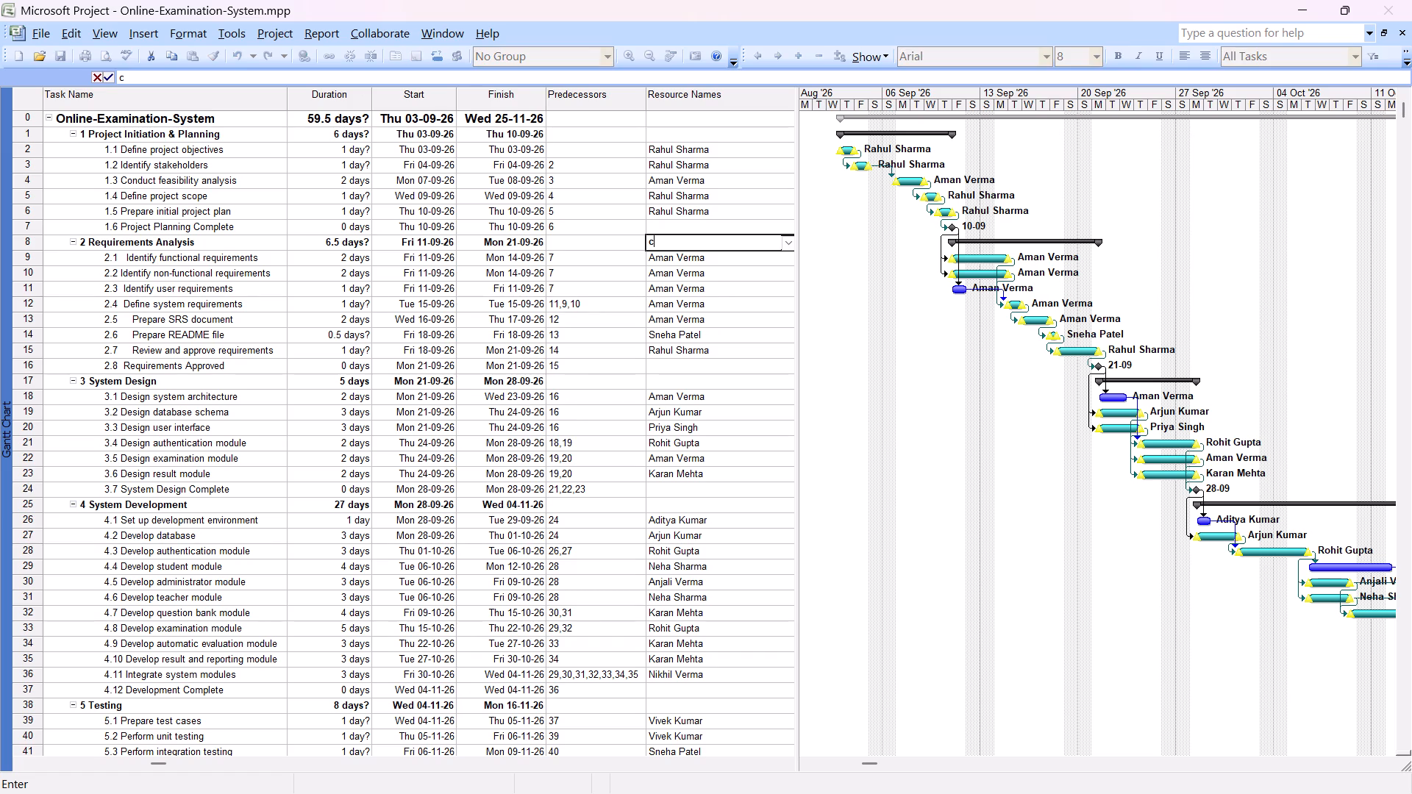
{"action": "left_click", "coordinate": [782, 241]}
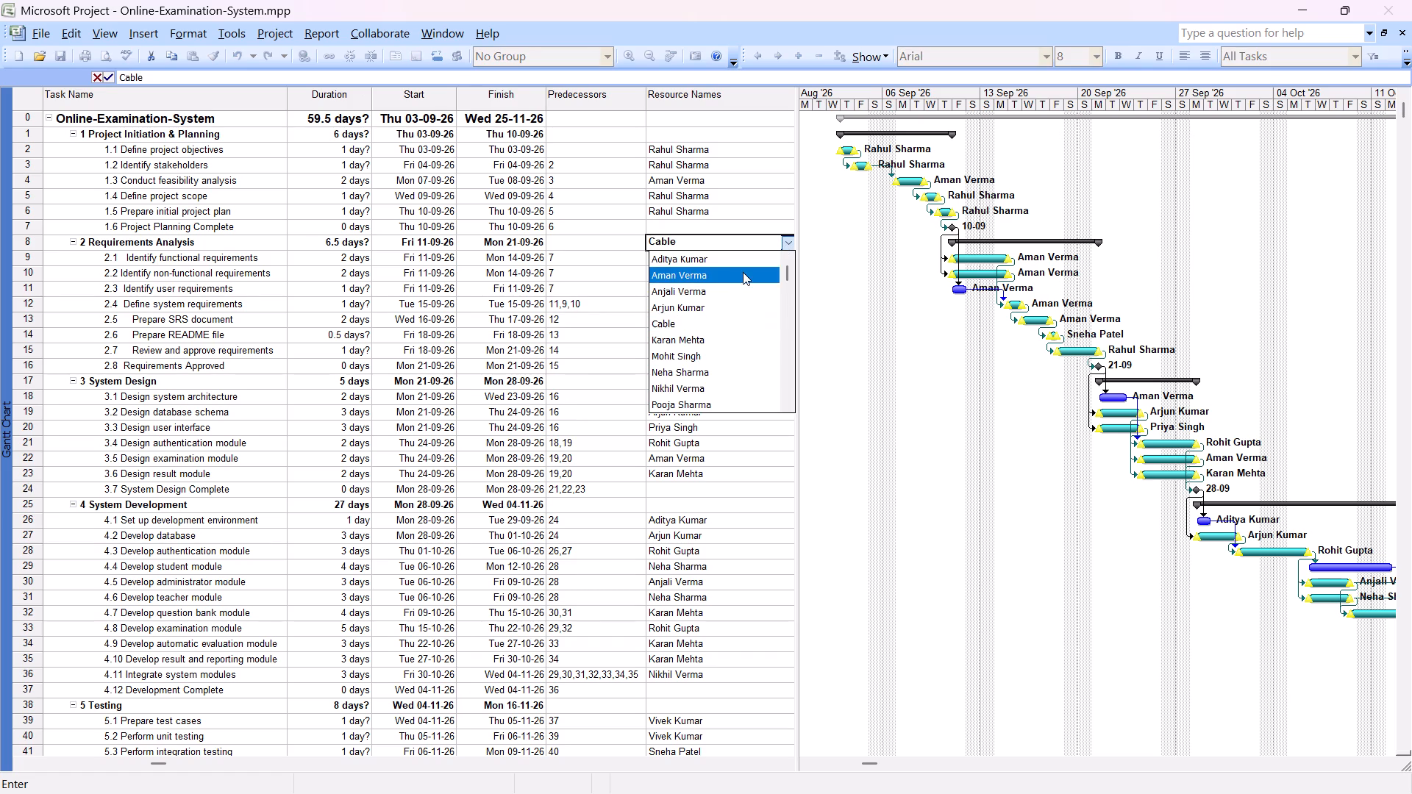
{"action": "left_click", "coordinate": [682, 321]}
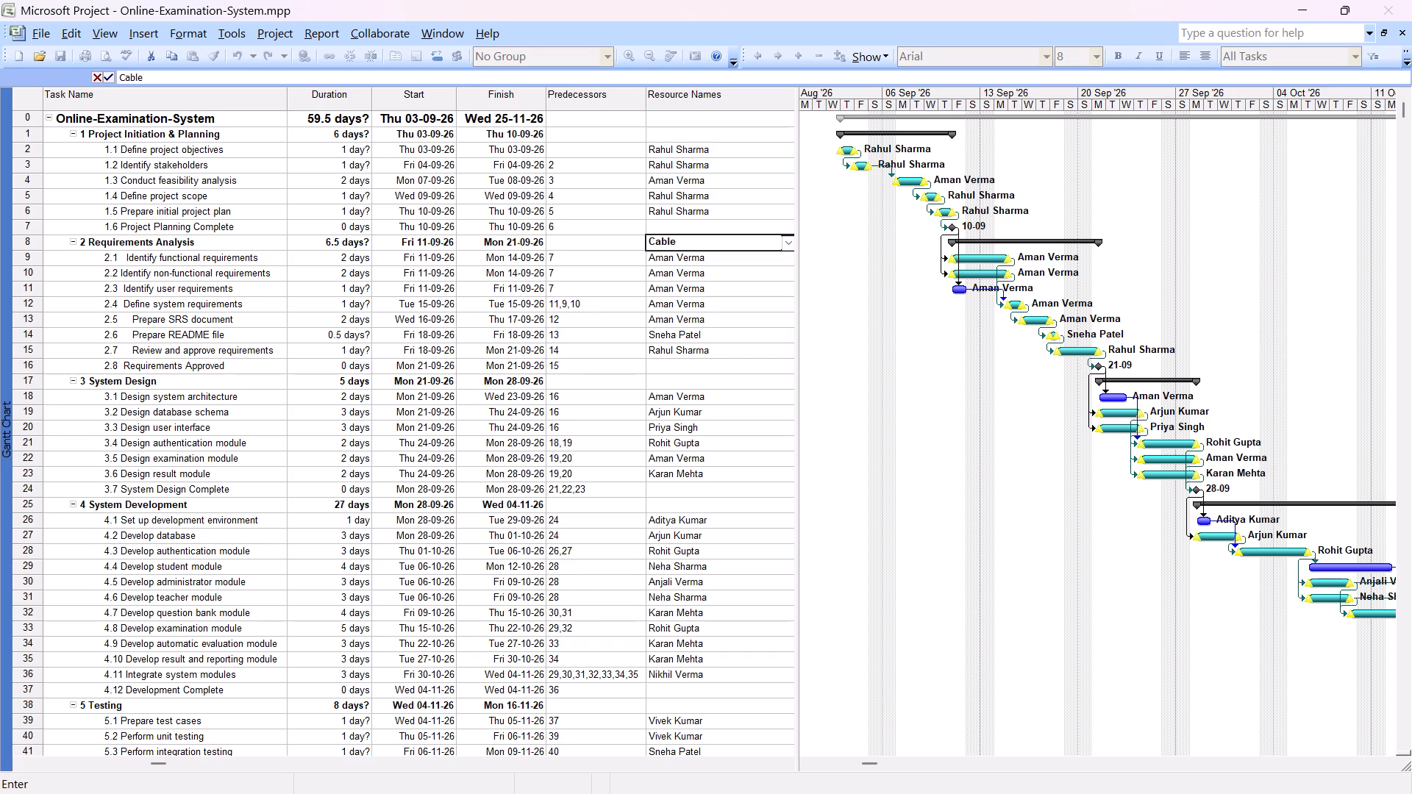
{"action": "double_click", "coordinate": [667, 241]}
{"action": "double_click", "coordinate": [695, 243]}
{"action": "left_click", "coordinate": [770, 303]}
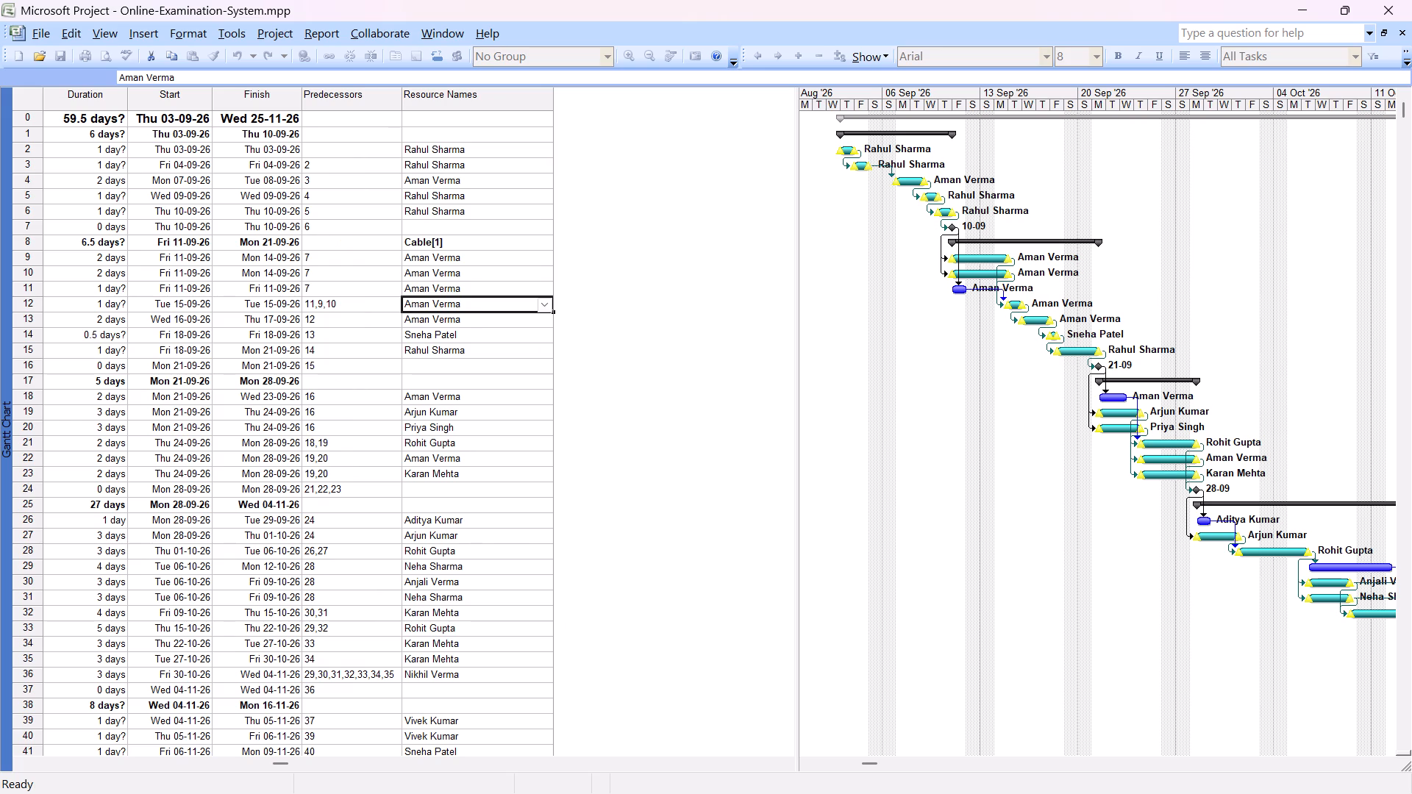
Set the units of Cable assigned to the Requirements Analysis summary task to 100.
{"action": "double_click", "coordinate": [480, 243]}
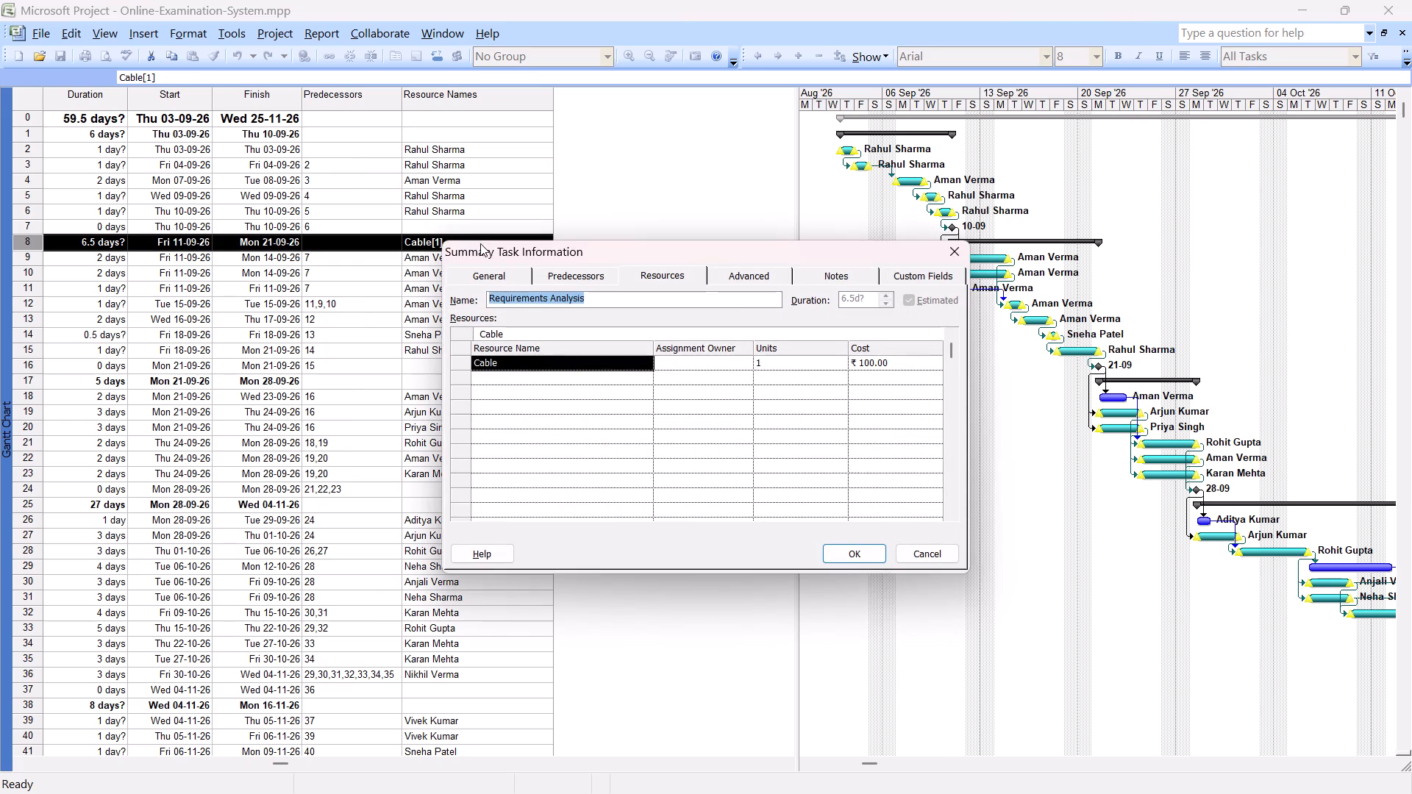
{"action": "left_click", "coordinate": [775, 358]}
{"action": "type", "text": "100"}
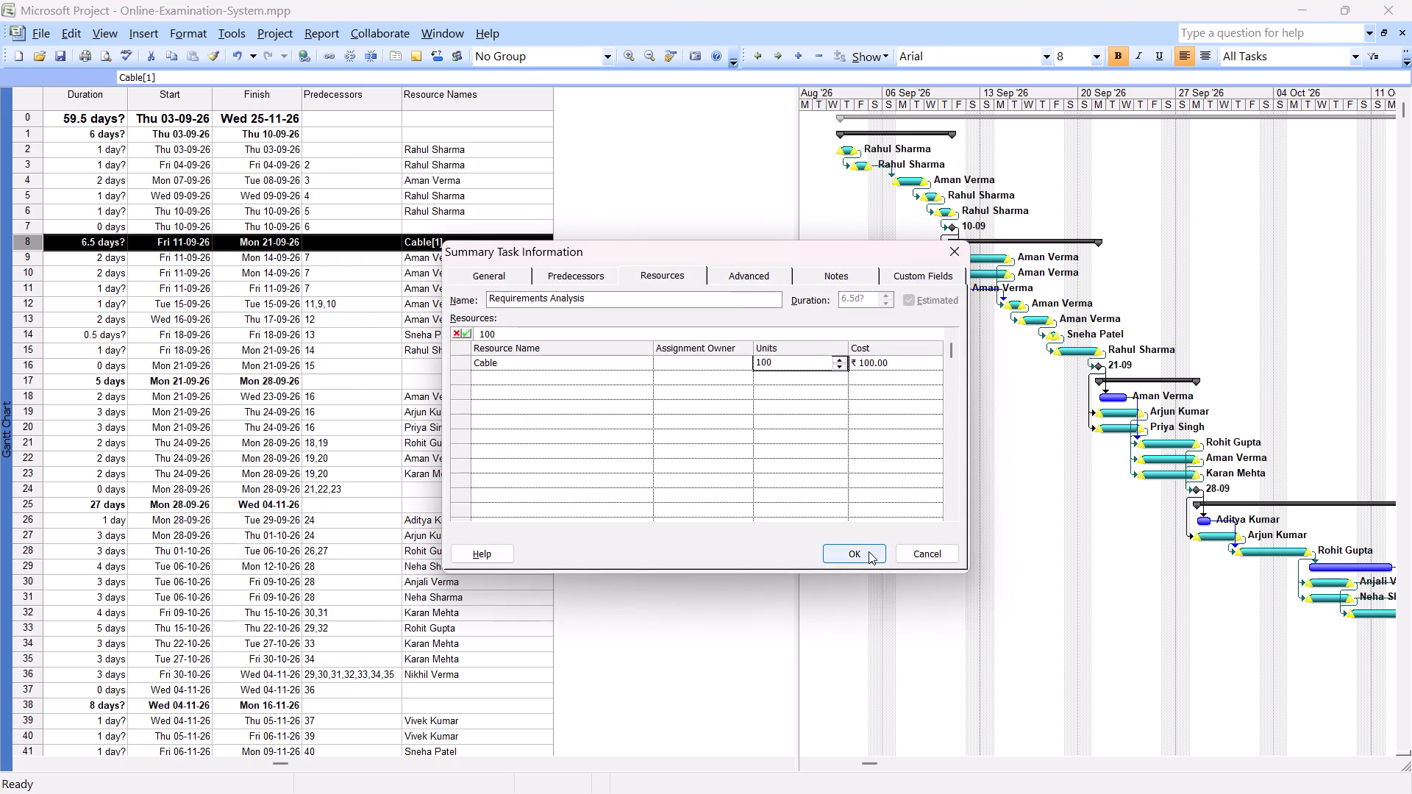
{"action": "left_click", "coordinate": [869, 551]}
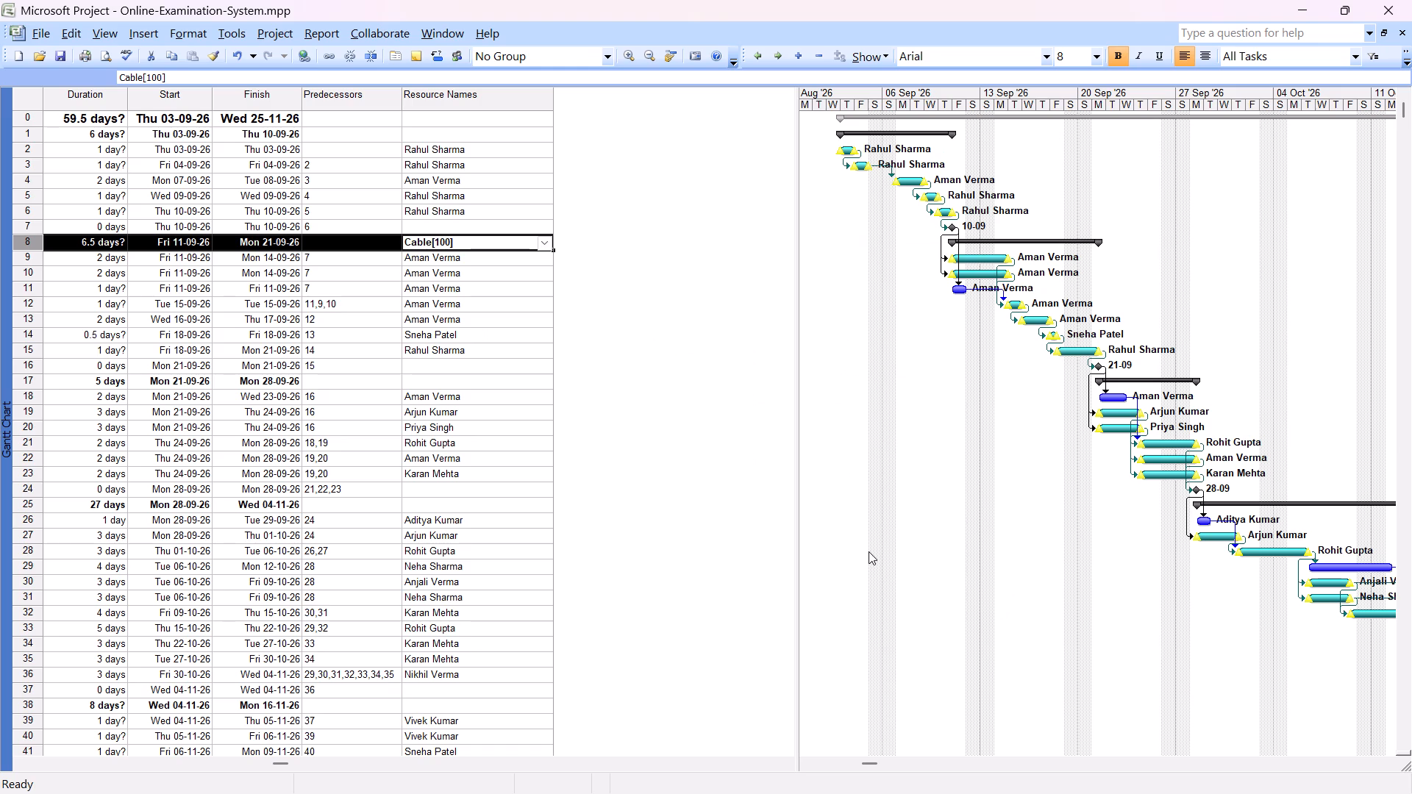
Check the units and cost of the Cable assignment in the Requirements Analysis task information, and close it.
{"action": "double_click", "coordinate": [471, 241]}
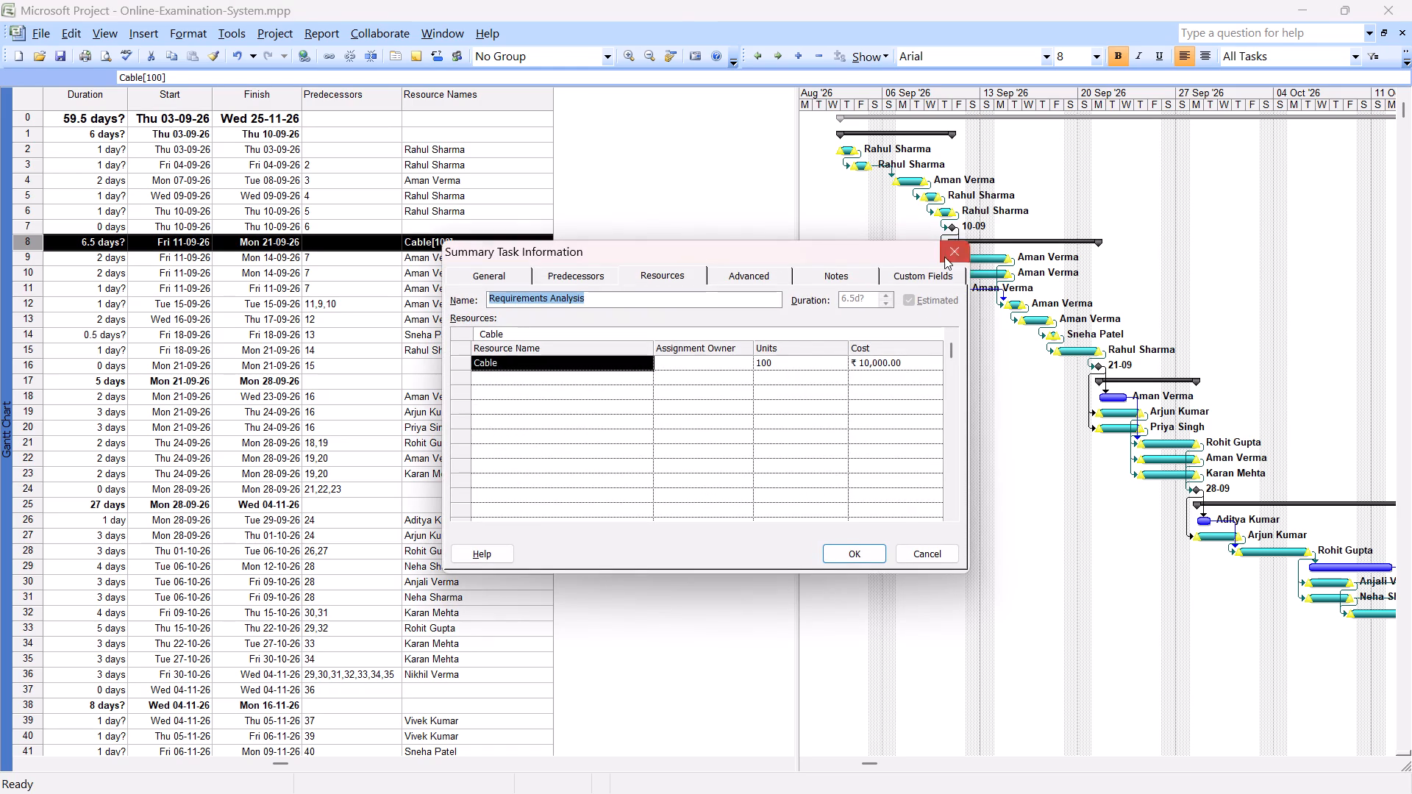
{"action": "left_click", "coordinate": [952, 255]}
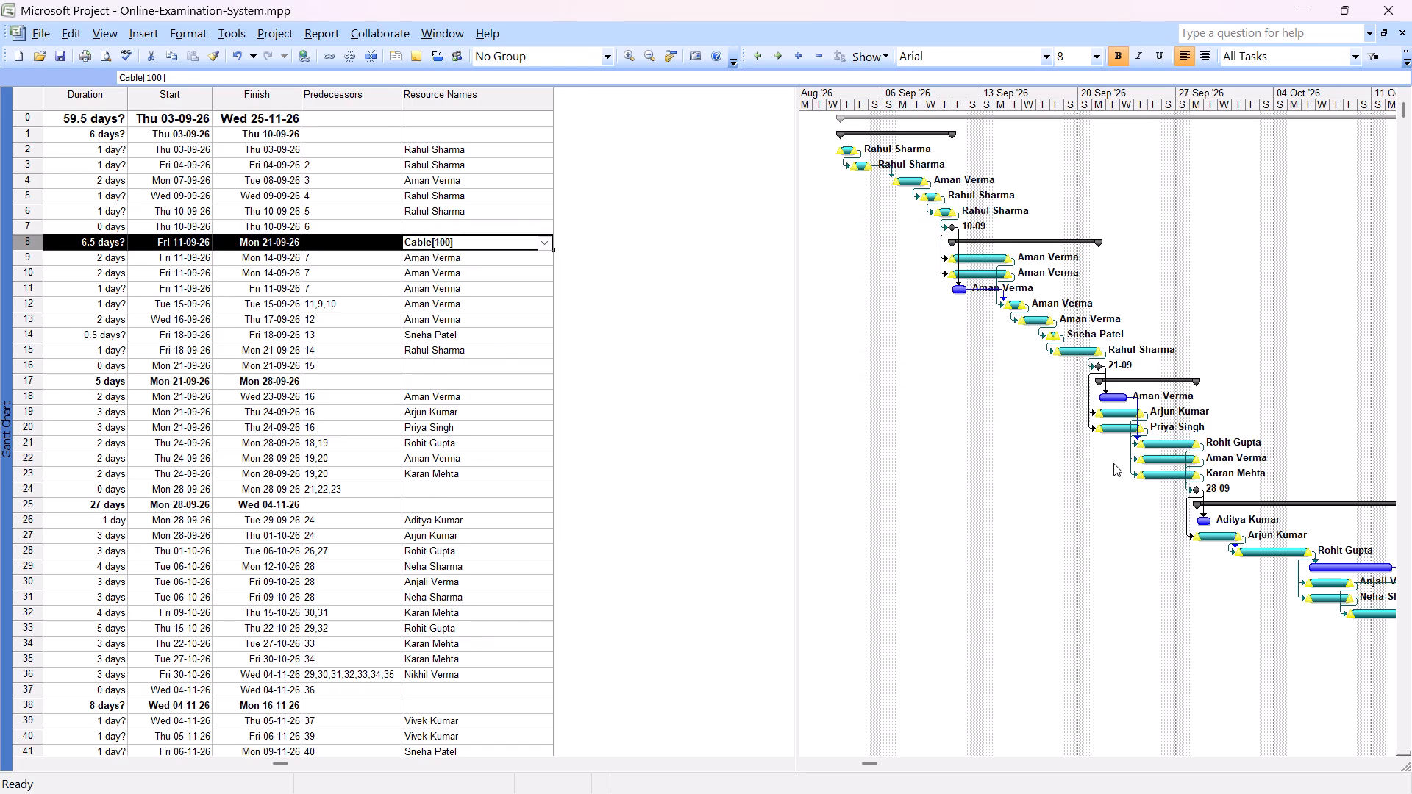
{"action": "scroll", "coordinate": [1113, 463], "scroll_direction": "left", "scroll_amount": 20}
{"action": "scroll", "coordinate": [1113, 463], "scroll_direction": "left", "scroll_amount": 1}
{"action": "scroll", "coordinate": [1113, 463], "scroll_direction": "up", "scroll_amount": 18}
Show the Resource Sheet and capture a full-screen screenshot of it.
{"action": "left_click", "coordinate": [82, 35]}
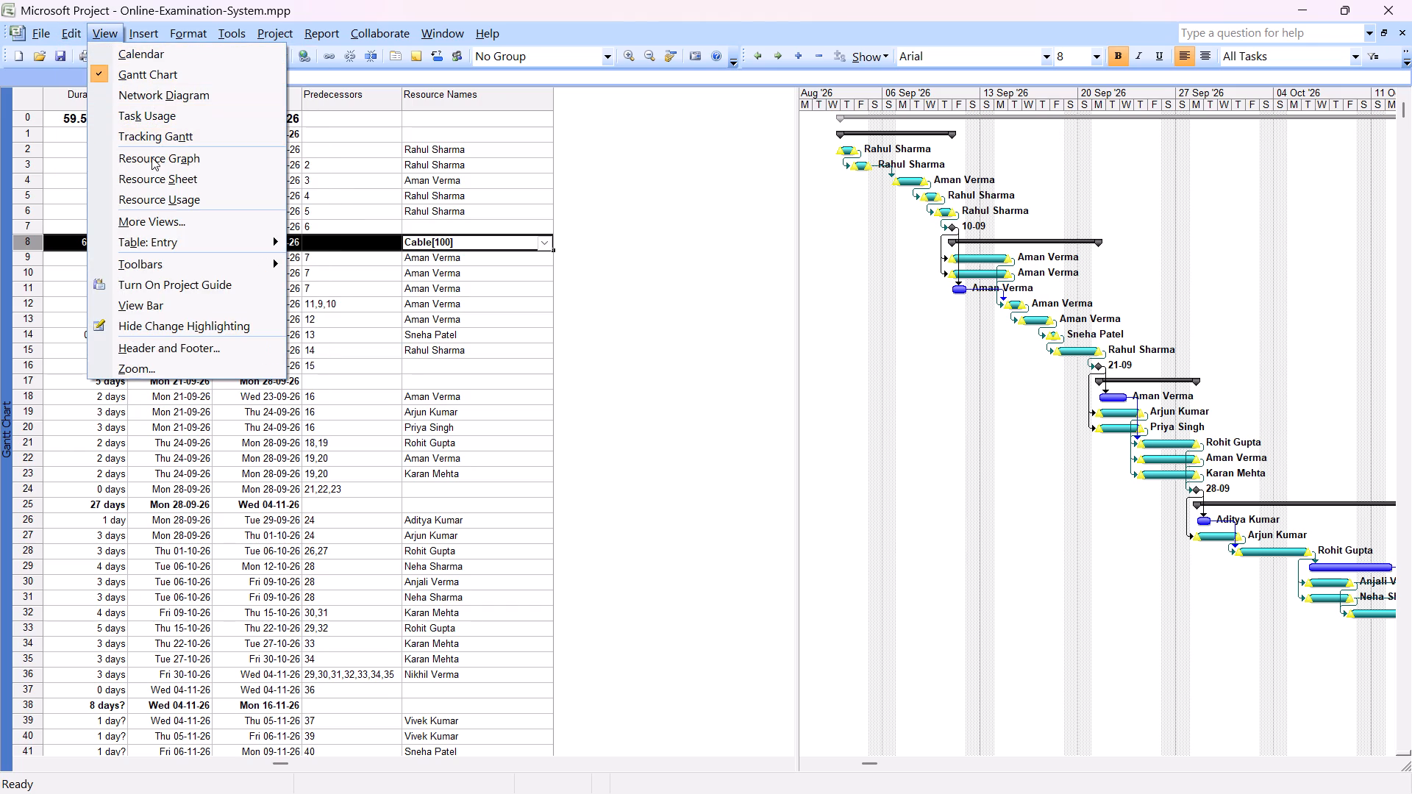
{"action": "left_click", "coordinate": [151, 174]}
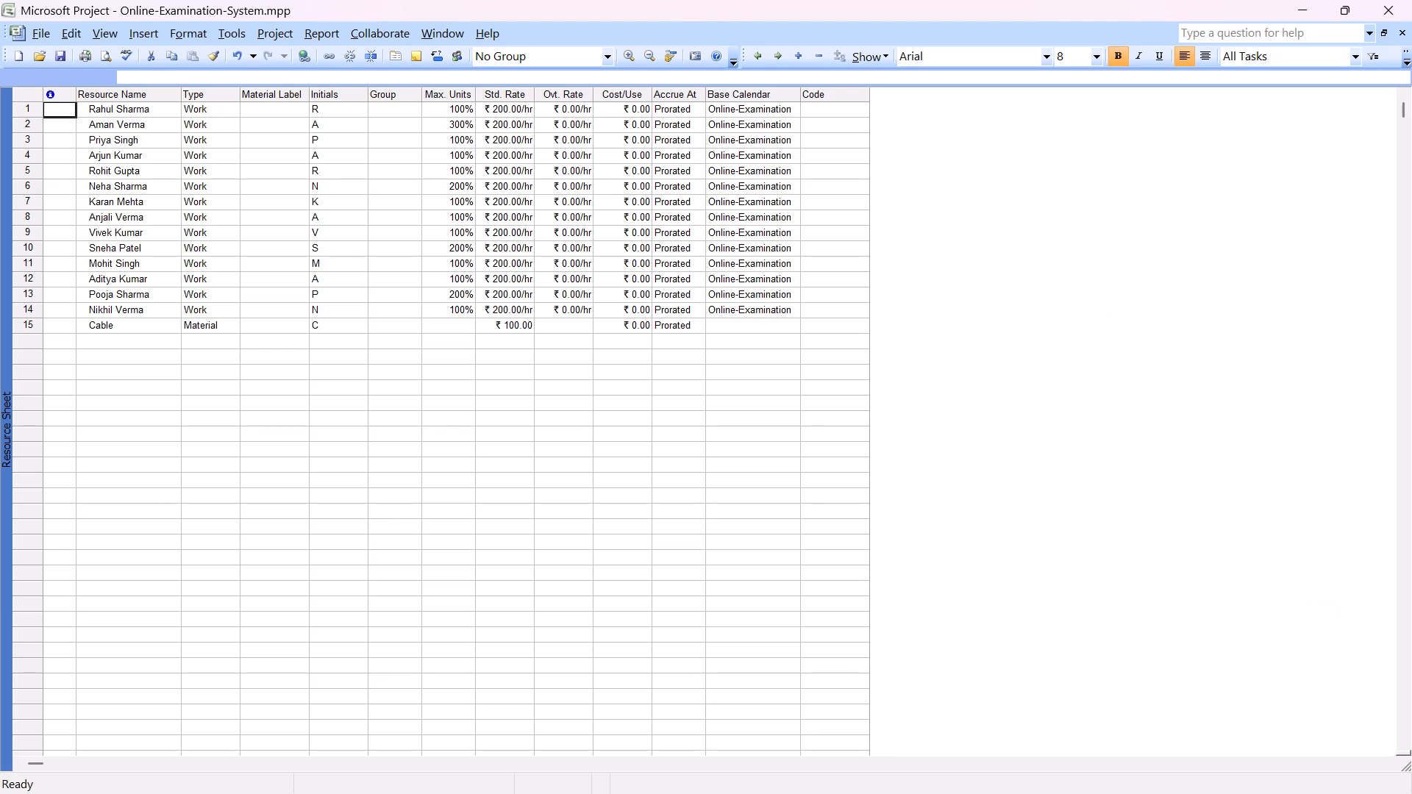
{"action": "key", "text": "Print"}
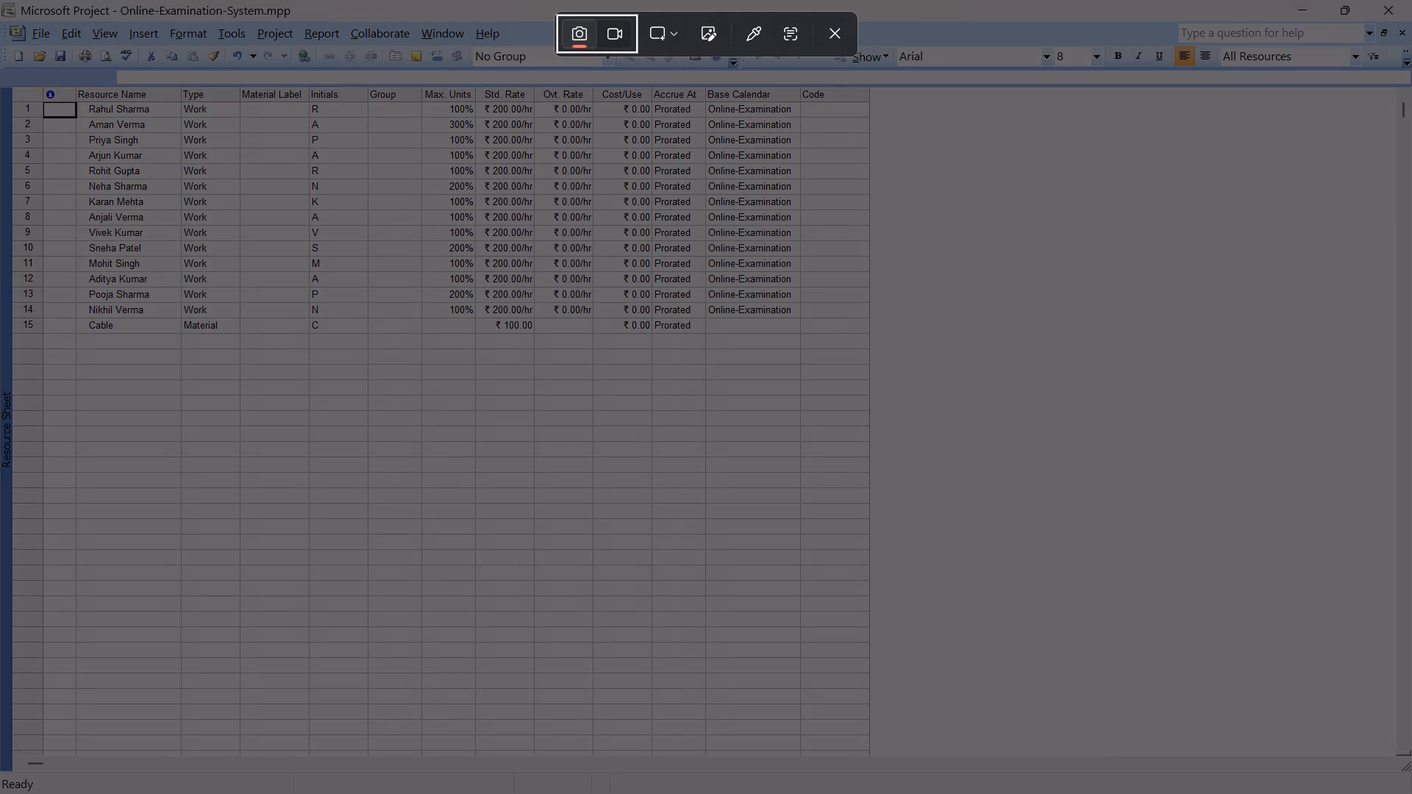
{"action": "left_click", "coordinate": [675, 46]}
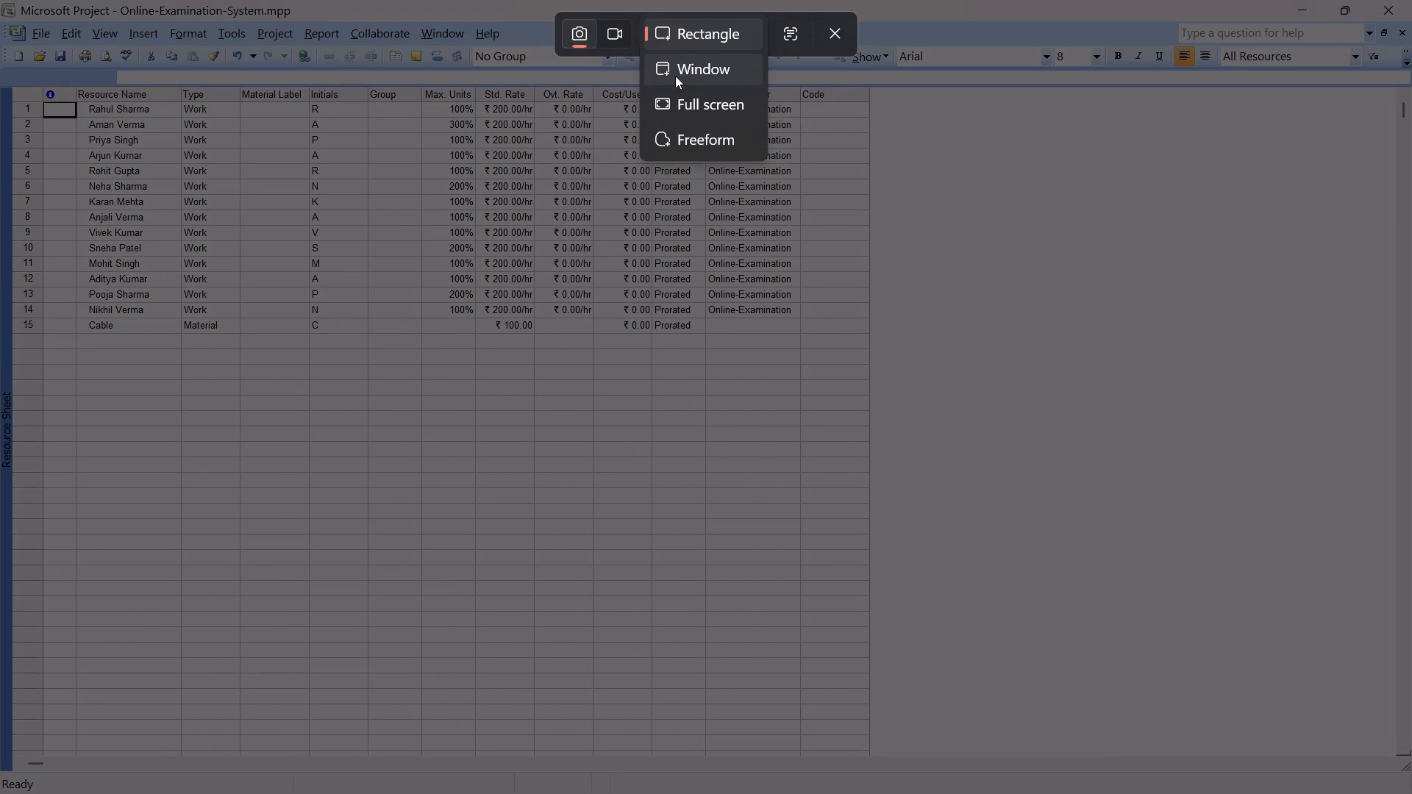
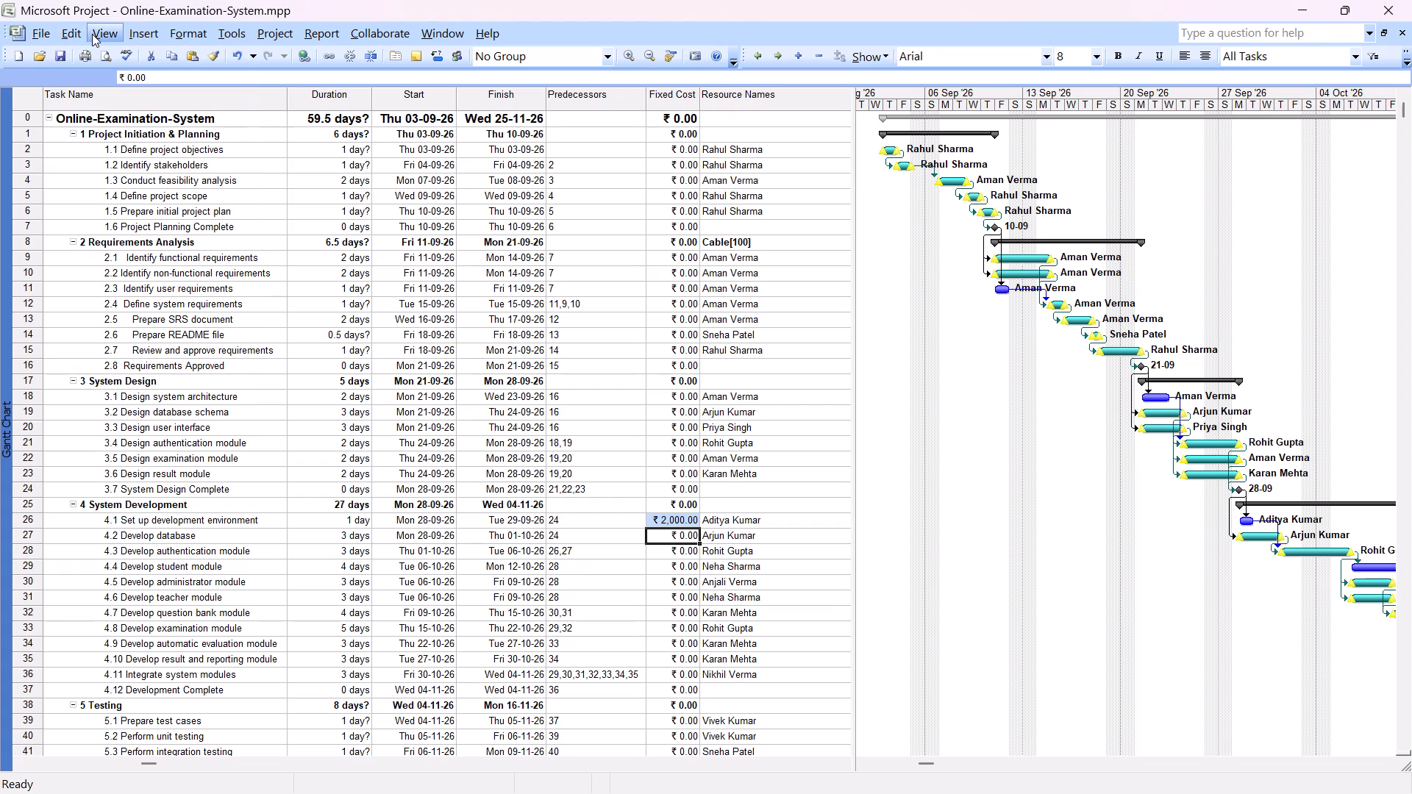
{"action": "left_click", "coordinate": [92, 34]}
{"action": "left_click", "coordinate": [92, 34]}
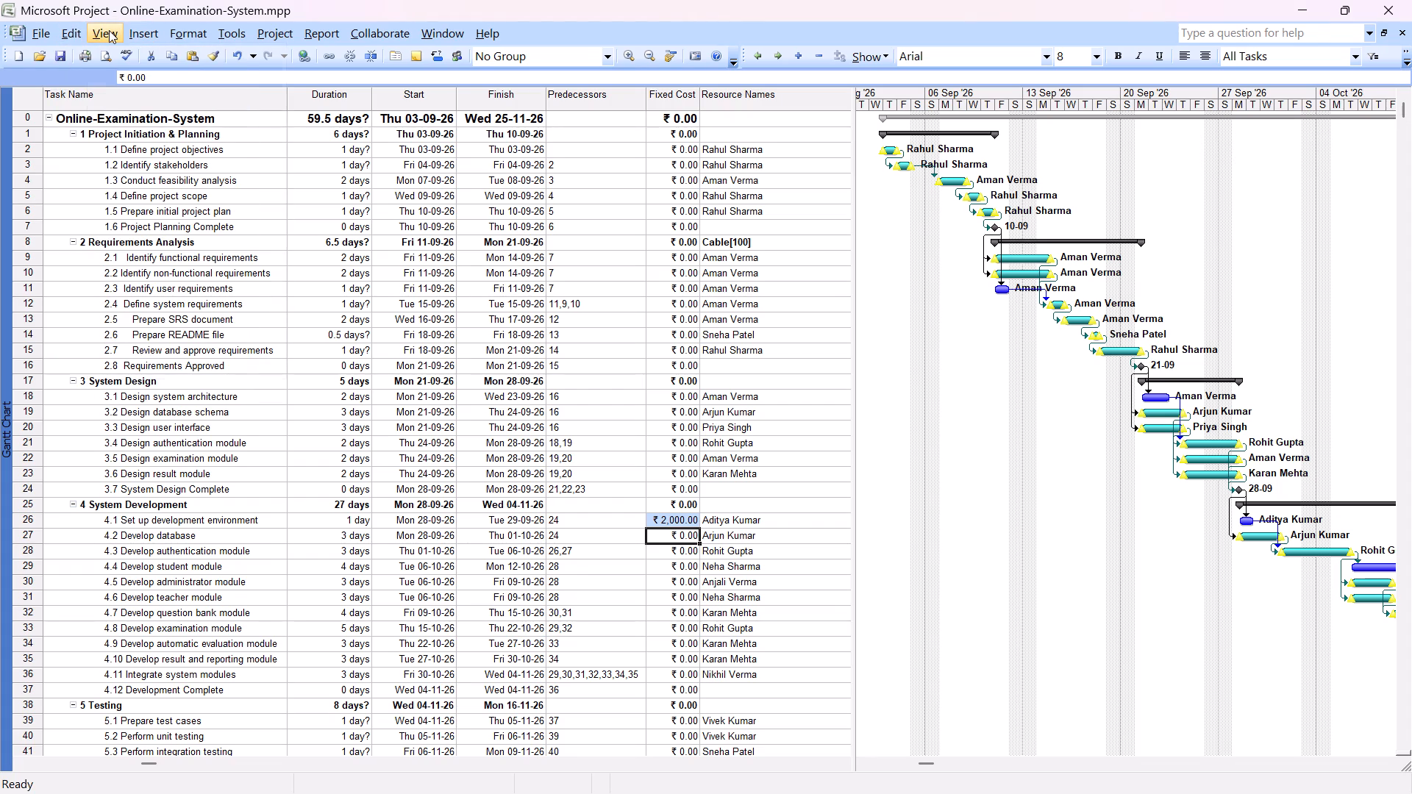
{"action": "left_click", "coordinate": [109, 30]}
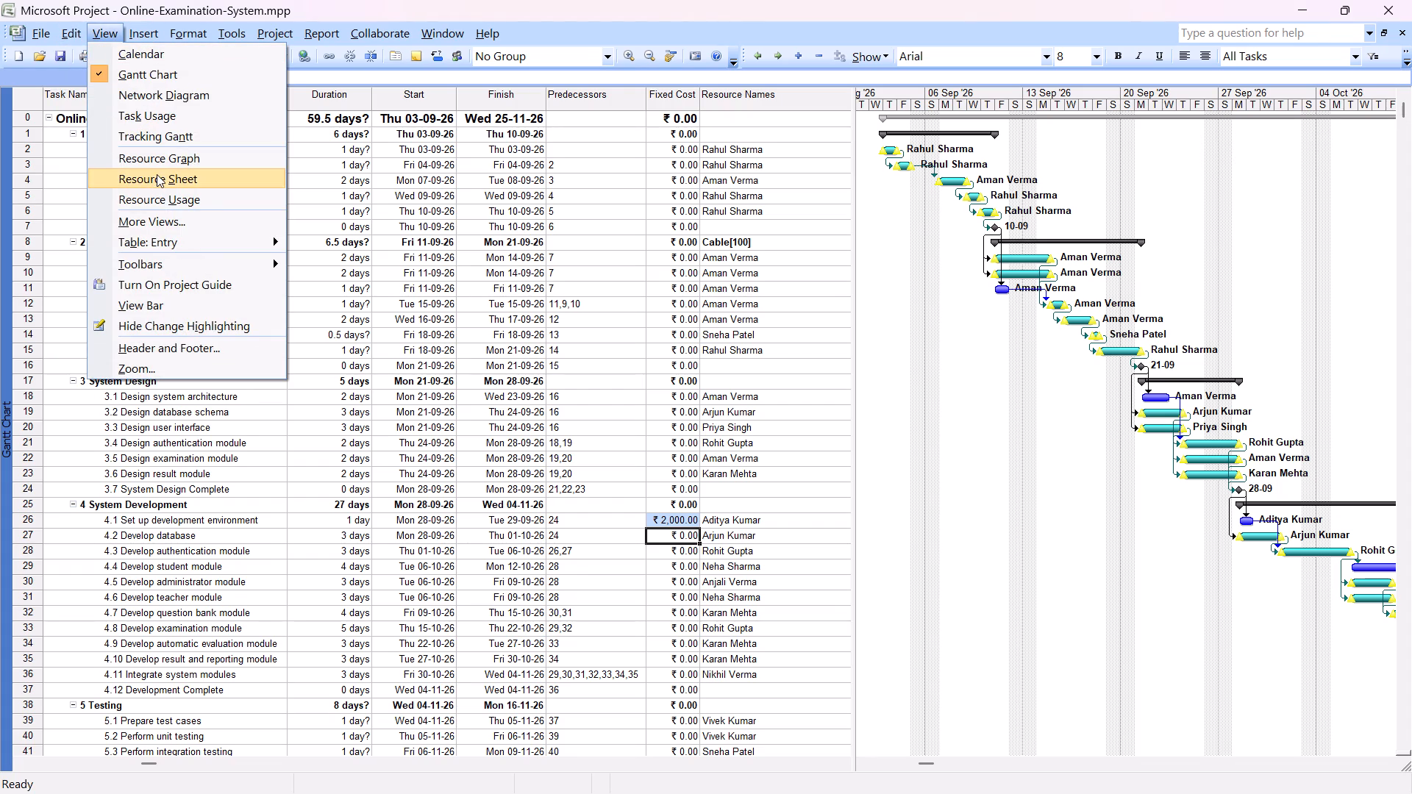
{"action": "left_click", "coordinate": [157, 174]}
Add a new resource named Liecence in the first empty row below Cable and set its type to Cost.
{"action": "left_click", "coordinate": [124, 344]}
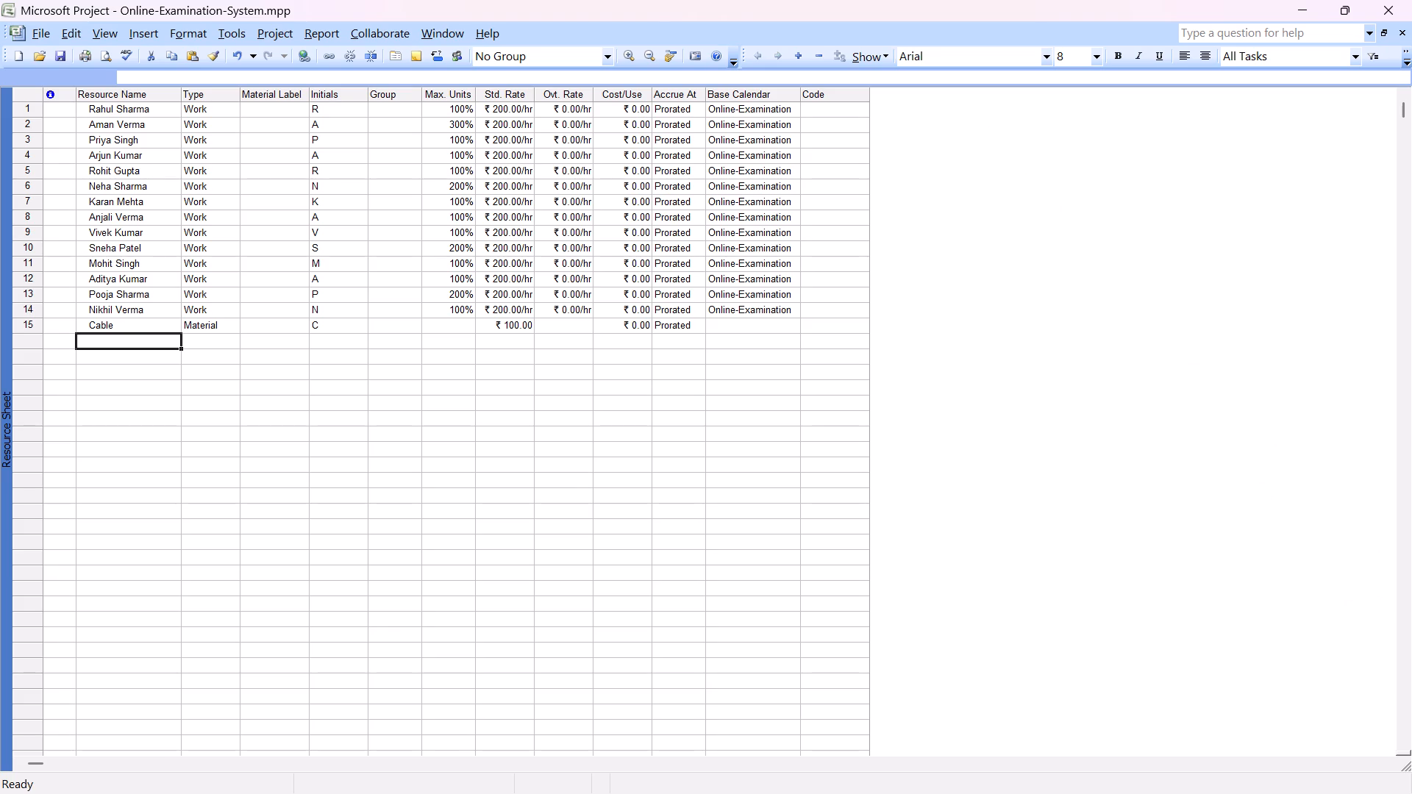
{"action": "type", "text": "Li"}
{"action": "type", "text": "ecencce"}
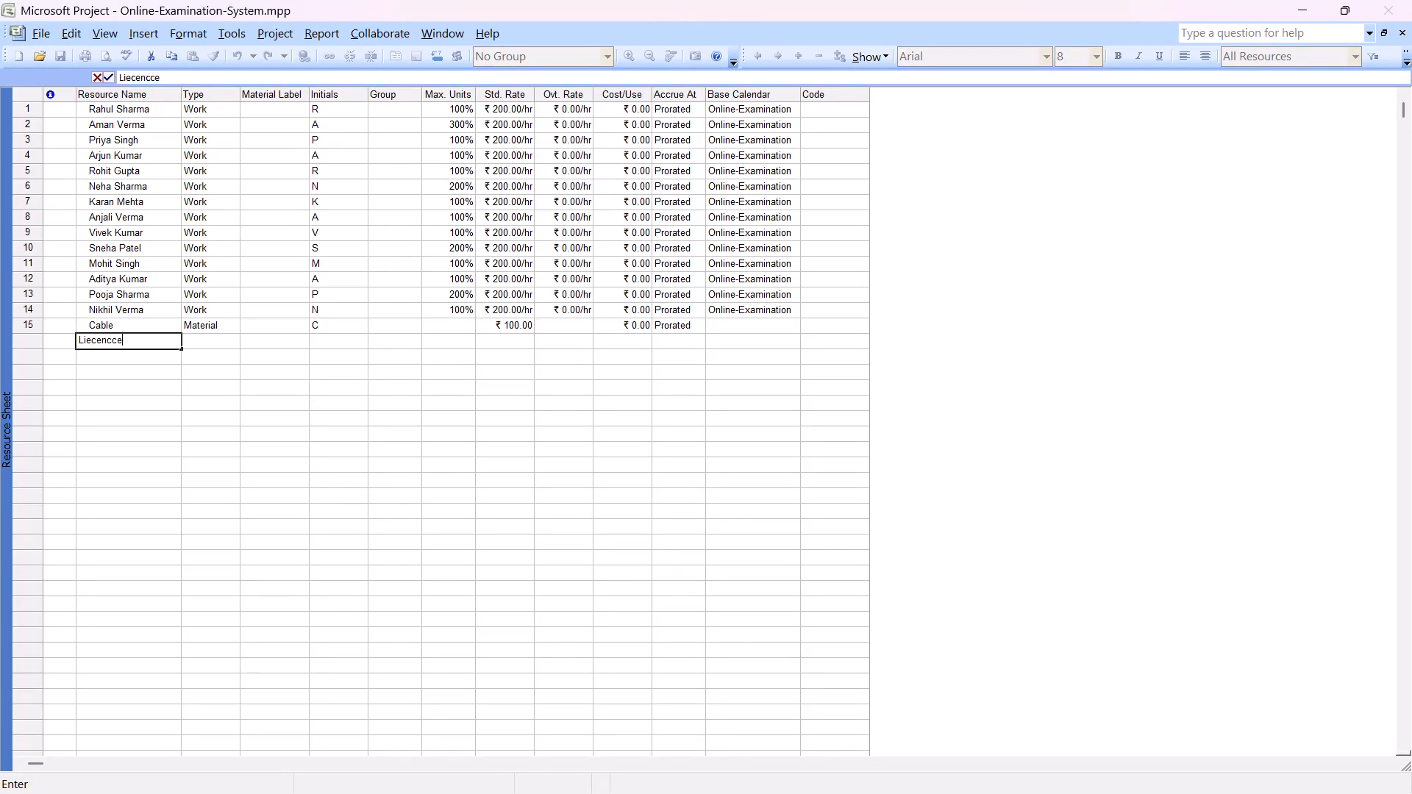
{"action": "key", "text": "BackSpace"}
{"action": "key", "text": "BackSpace"}
{"action": "key", "text": "e"}
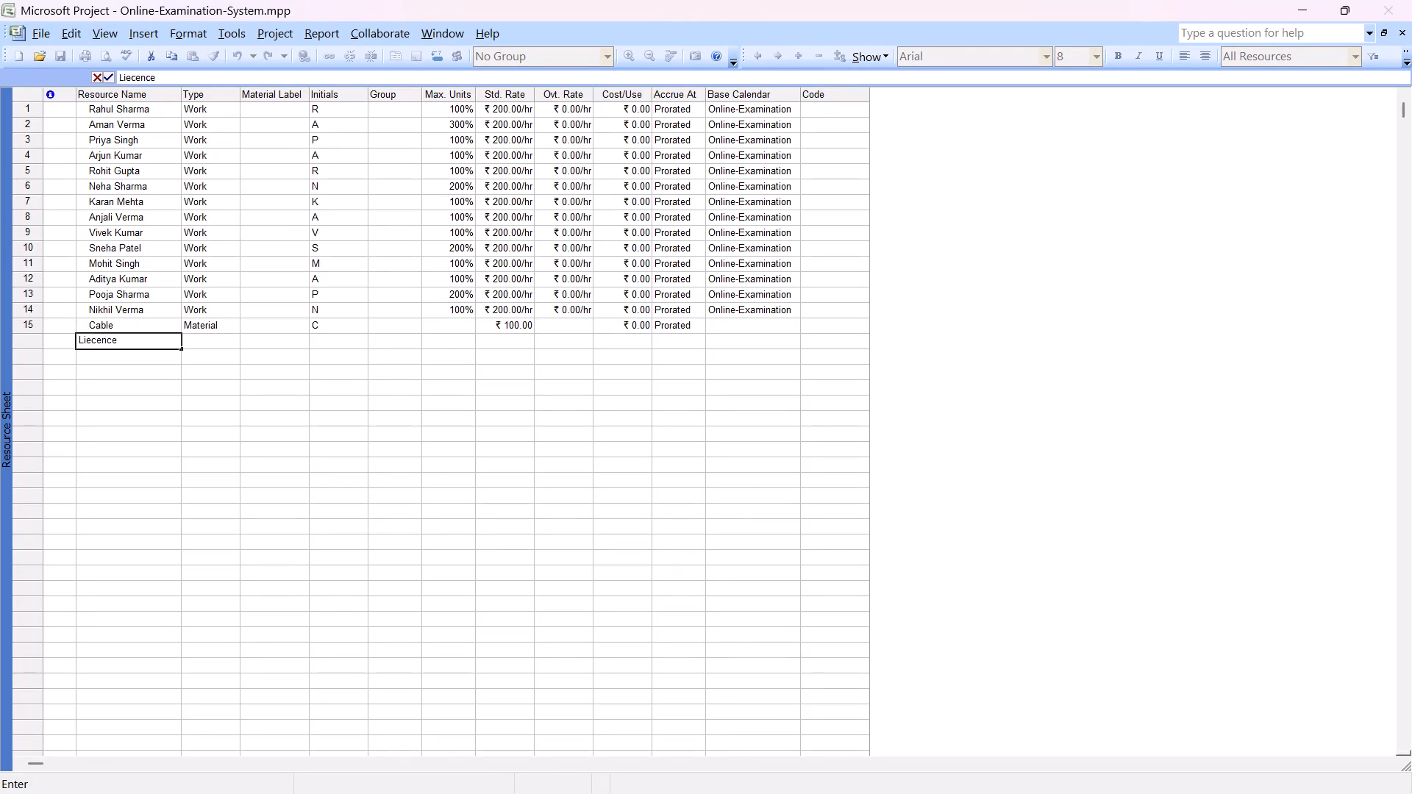
{"action": "left_click", "coordinate": [210, 348]}
{"action": "left_click", "coordinate": [225, 346]}
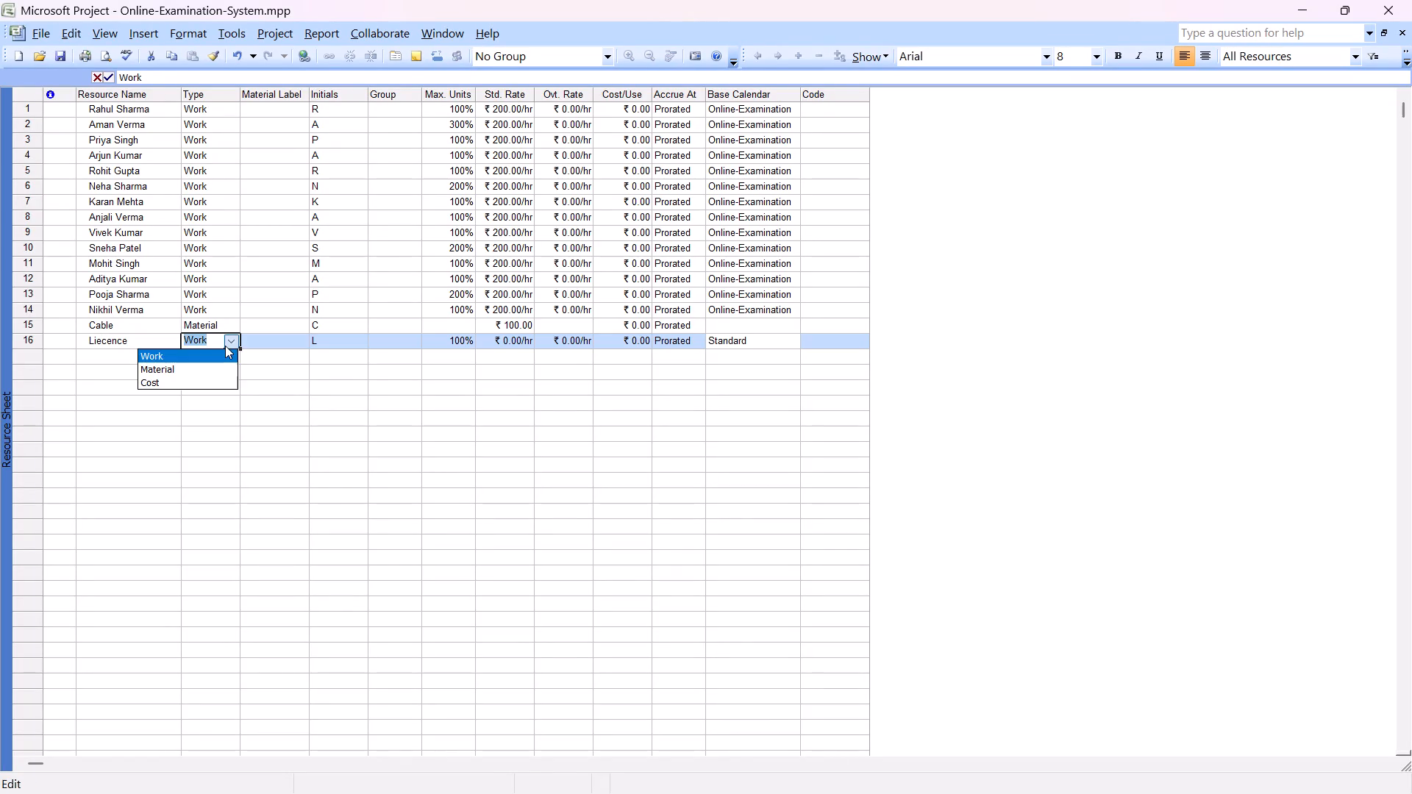
{"action": "left_click", "coordinate": [179, 380]}
{"action": "left_click", "coordinate": [242, 455]}
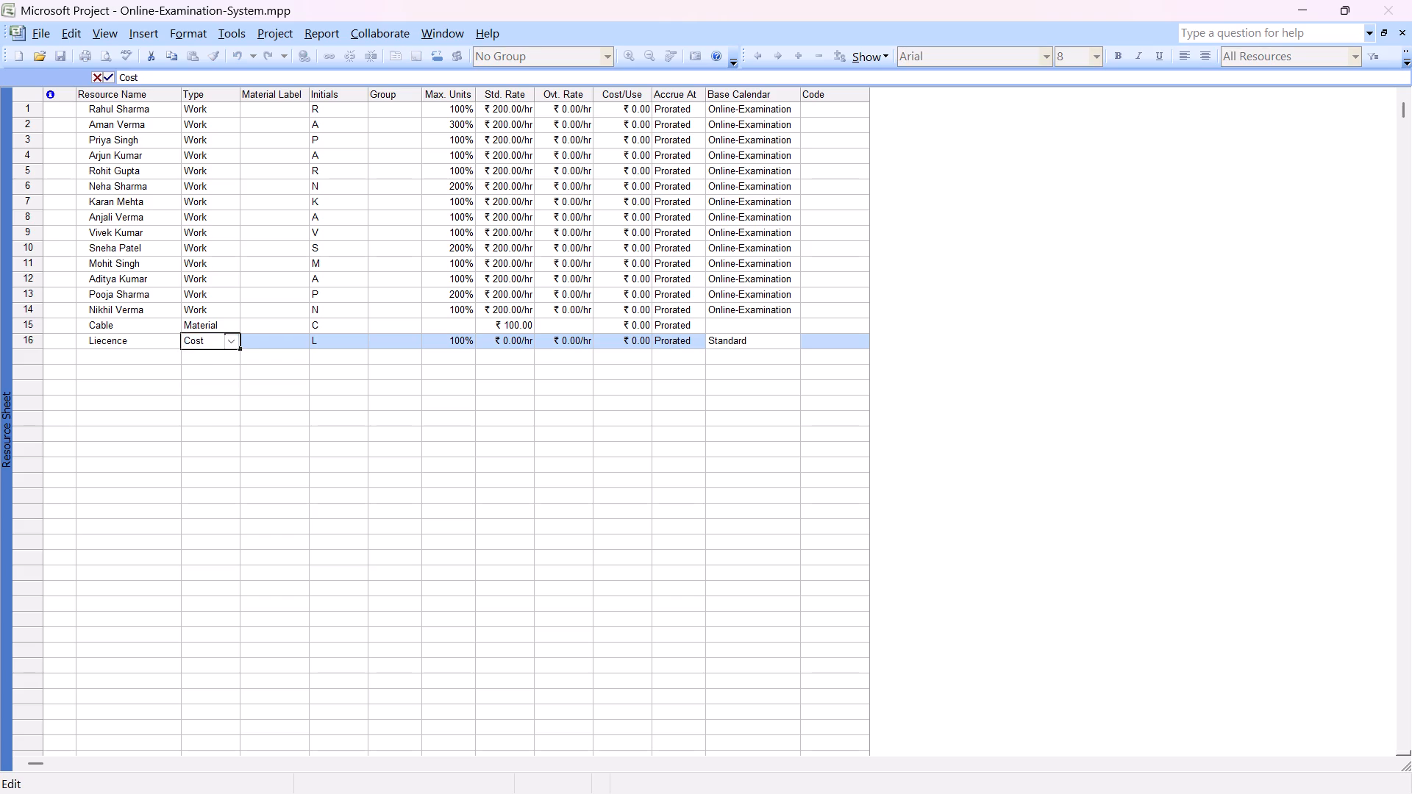
Read ChatGPT's steps on assigning the licence to a task and entering its cost, and return Microsoft Project to the Gantt Chart.
{"action": "key", "text": "alt+Tab"}
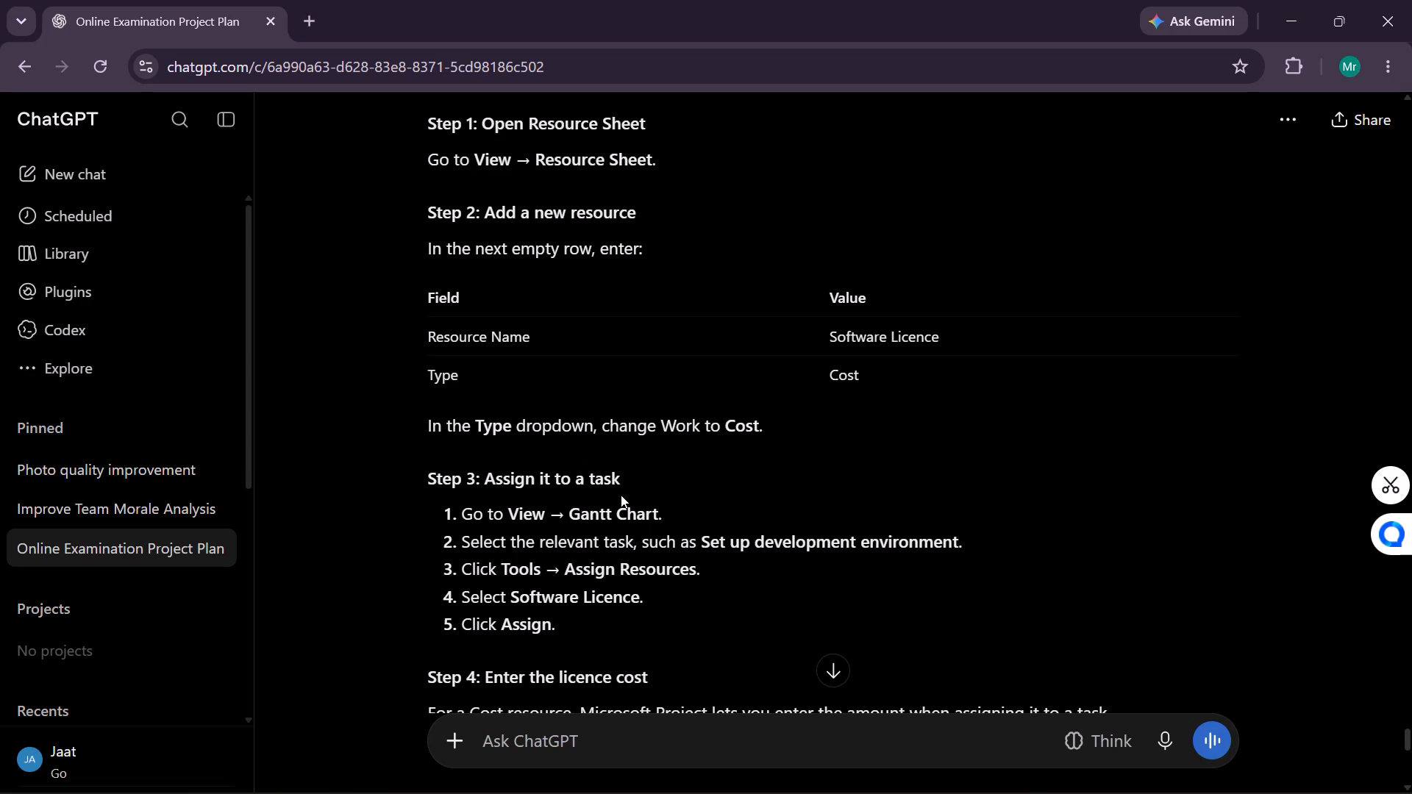
{"action": "scroll", "coordinate": [621, 495], "scroll_direction": "down", "scroll_amount": 2}
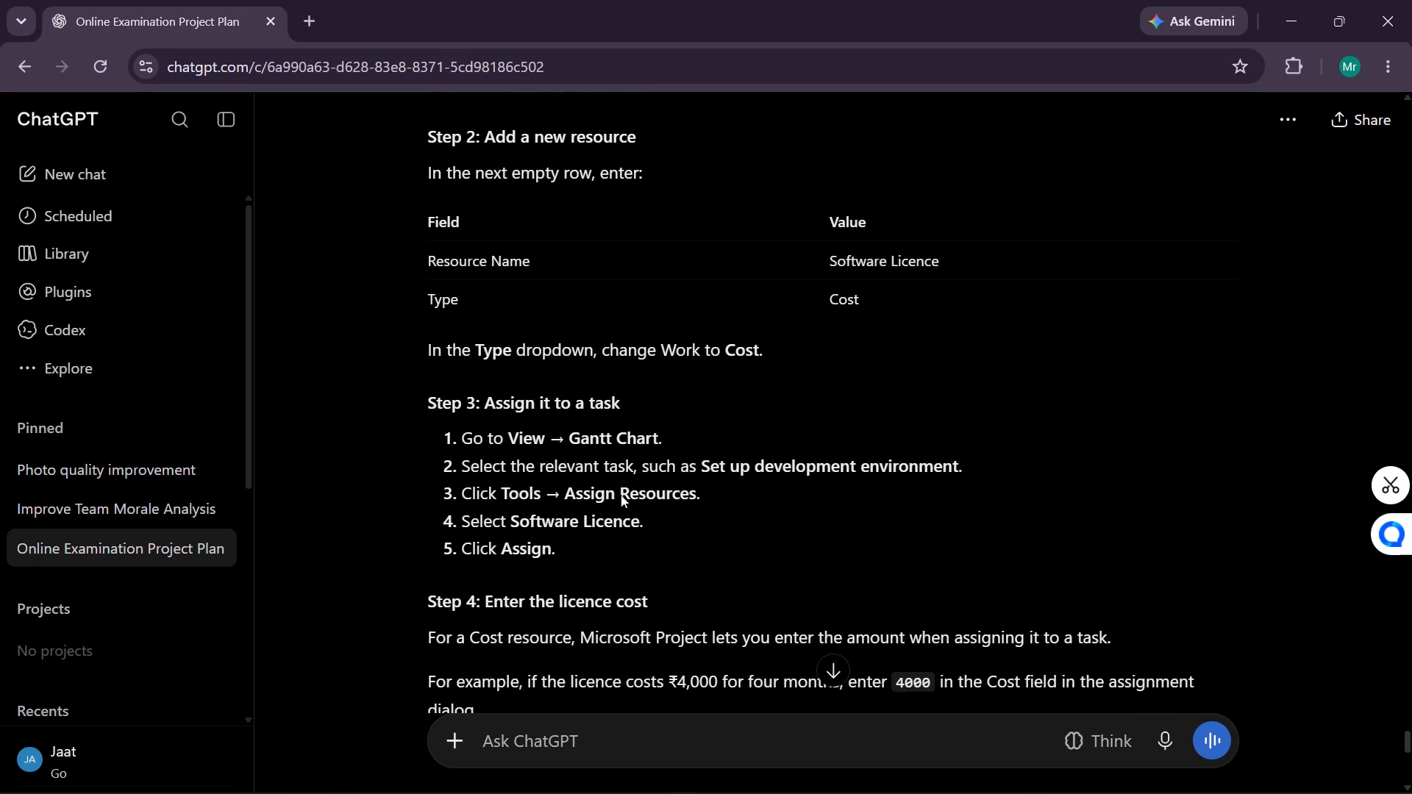
{"action": "scroll", "coordinate": [621, 495], "scroll_direction": "down", "scroll_amount": 4}
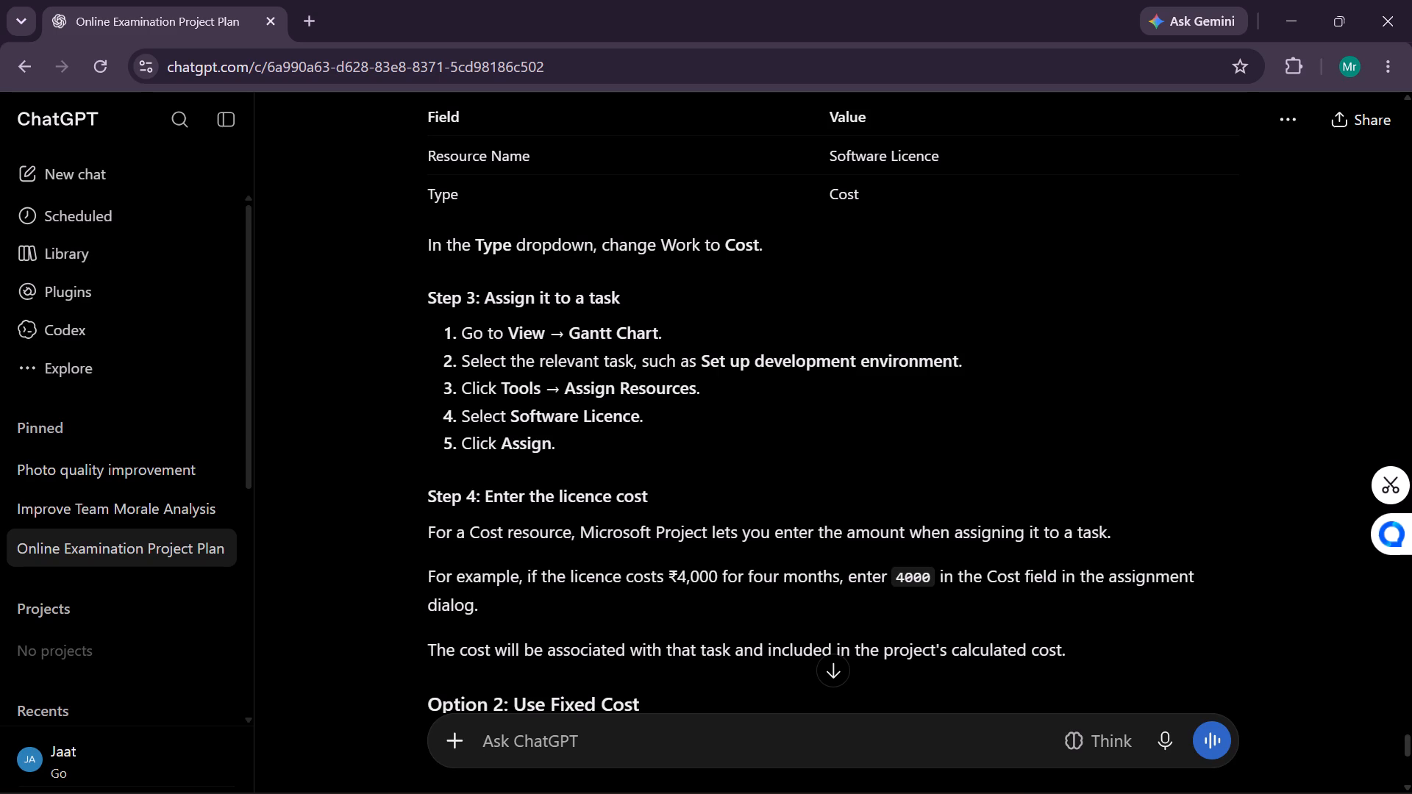
{"action": "key", "text": "alt+Tab"}
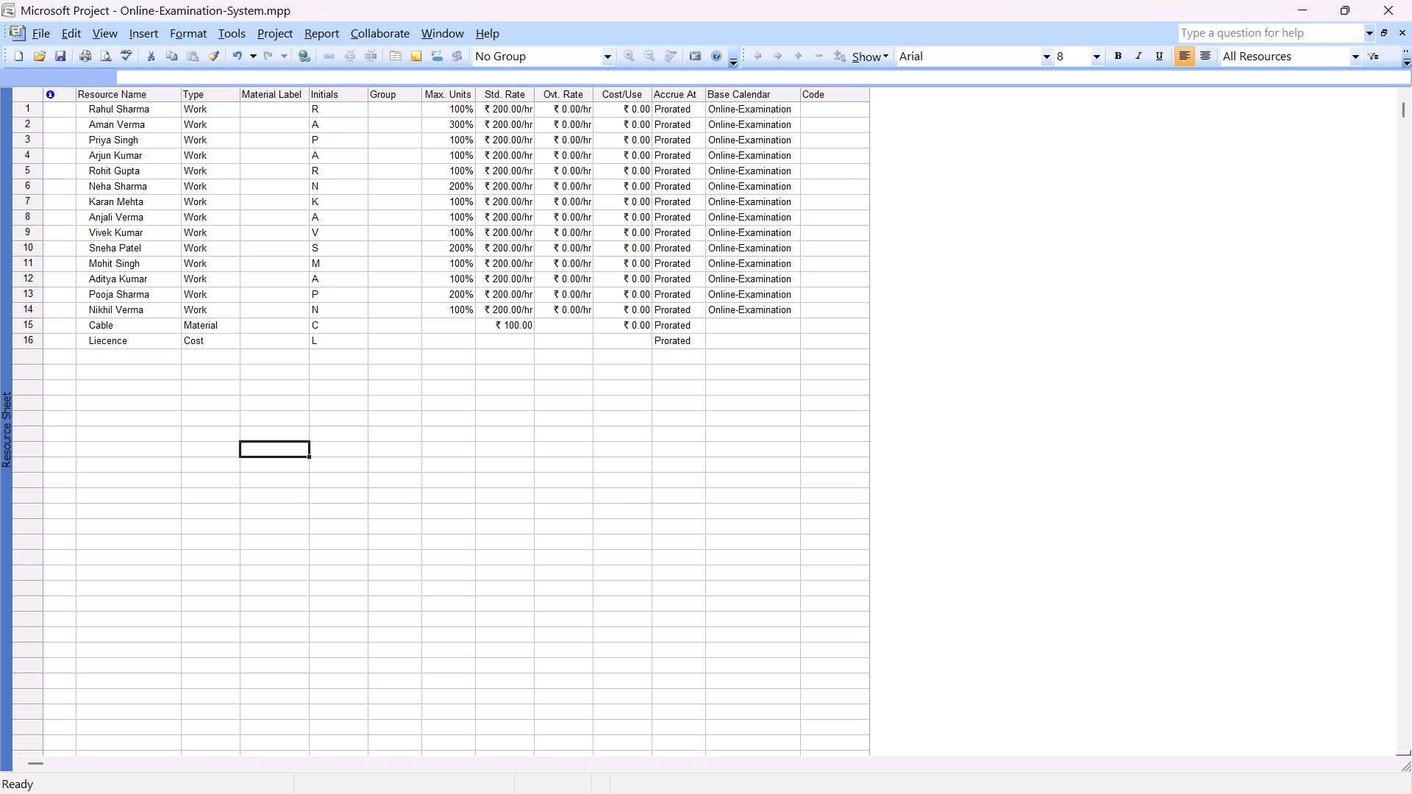
{"action": "left_click", "coordinate": [107, 29]}
{"action": "left_click", "coordinate": [153, 66]}
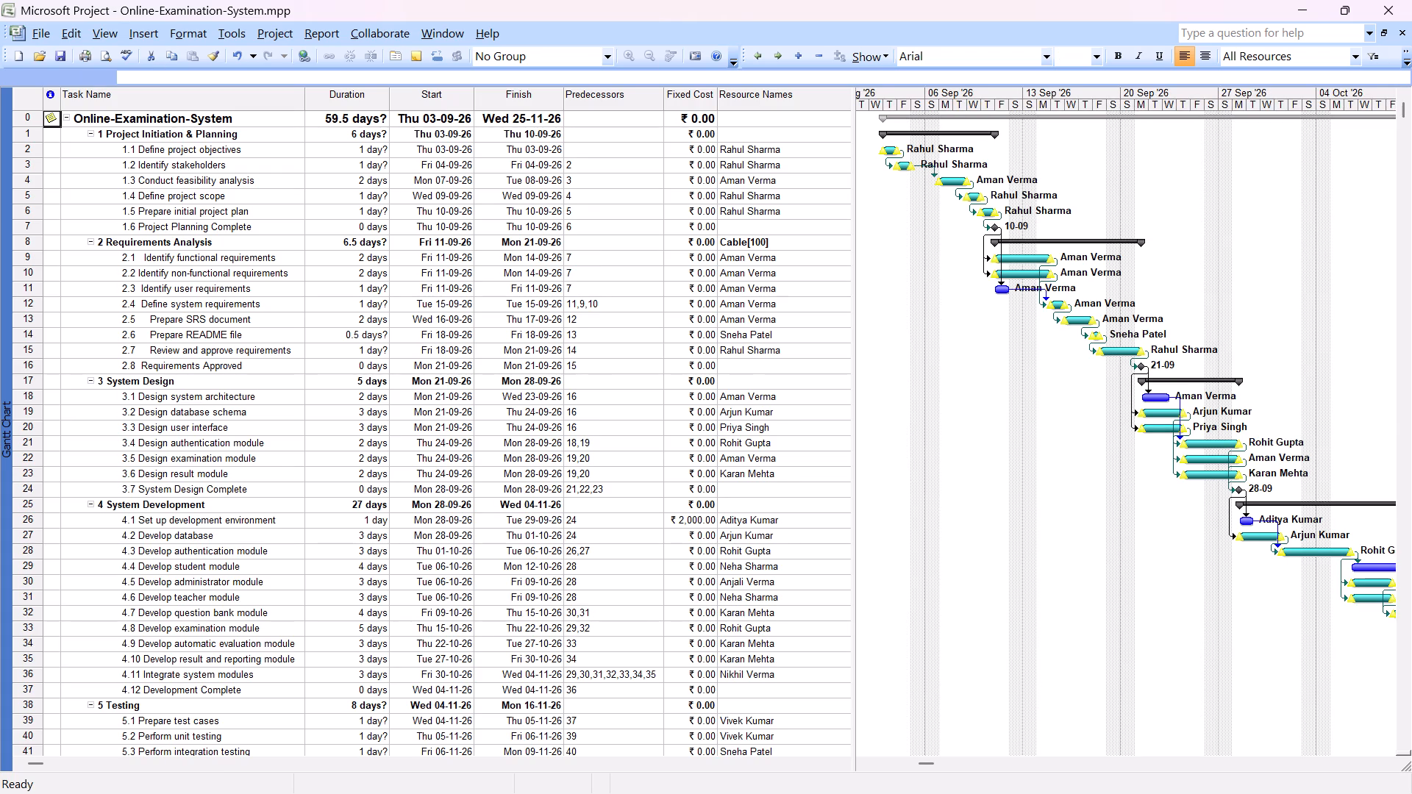
{"action": "left_click", "coordinate": [110, 523]}
{"action": "key", "text": "alt+Tab"}
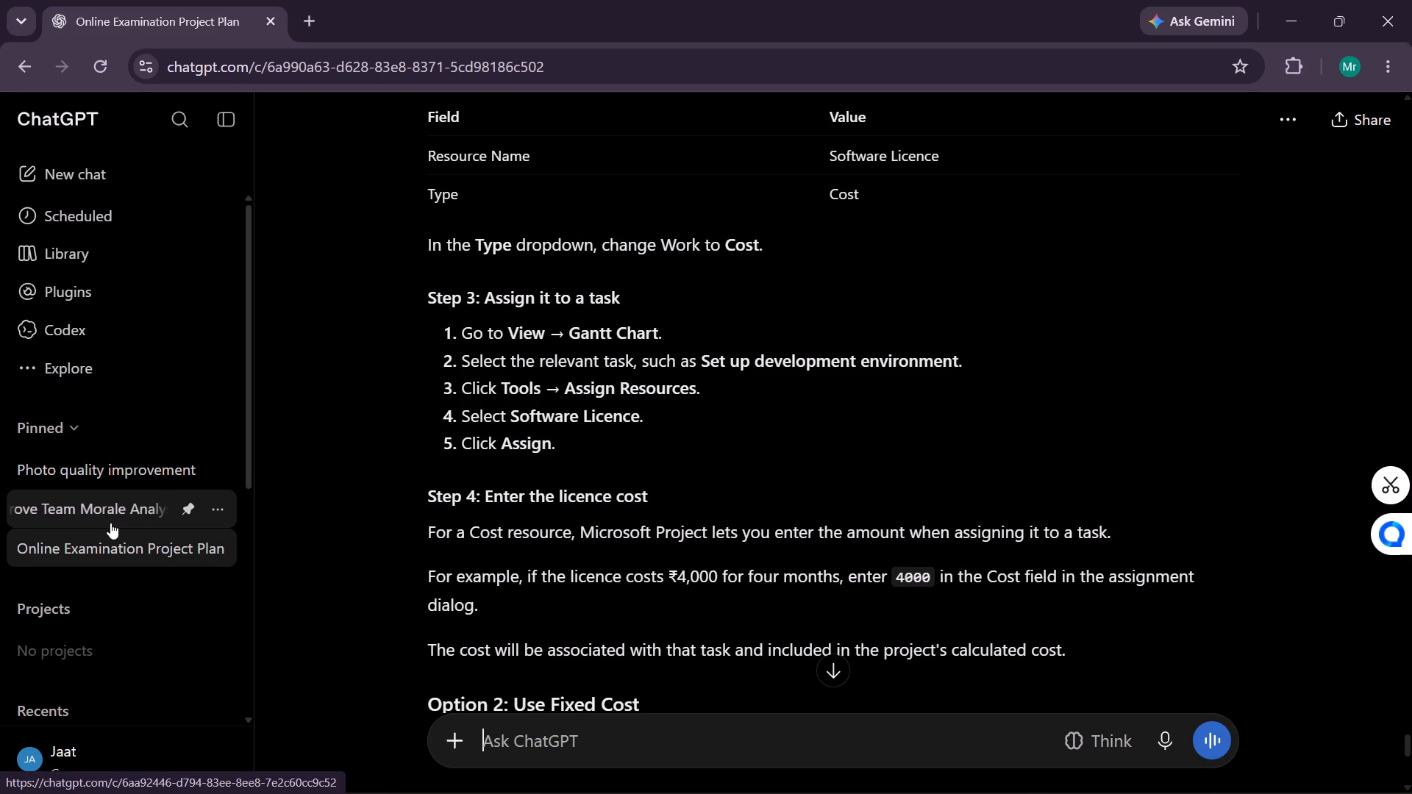
{"action": "key", "text": "alt+Tab"}
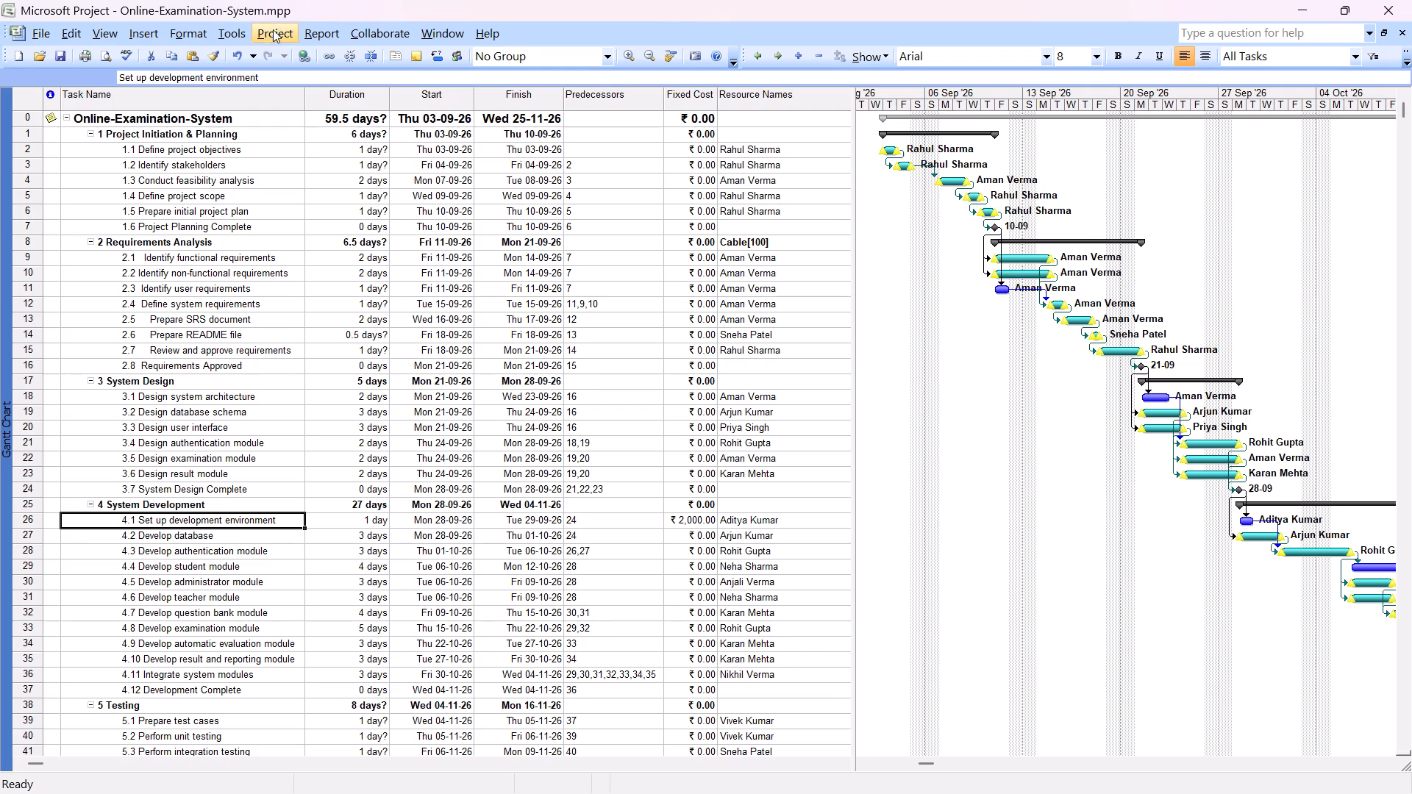
{"action": "left_click", "coordinate": [238, 37]}
{"action": "key", "text": "alt+Tab"}
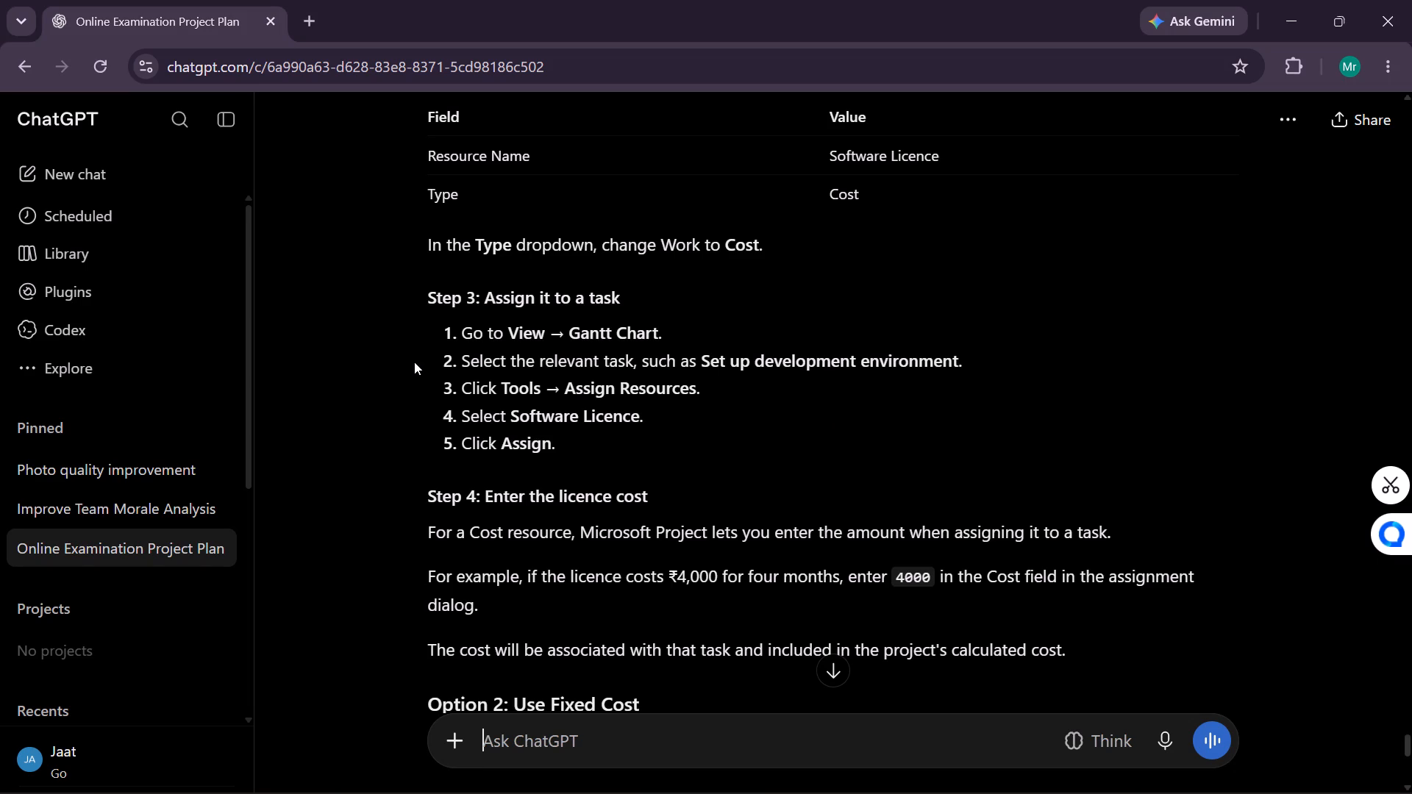
{"action": "key", "text": "alt+Tab"}
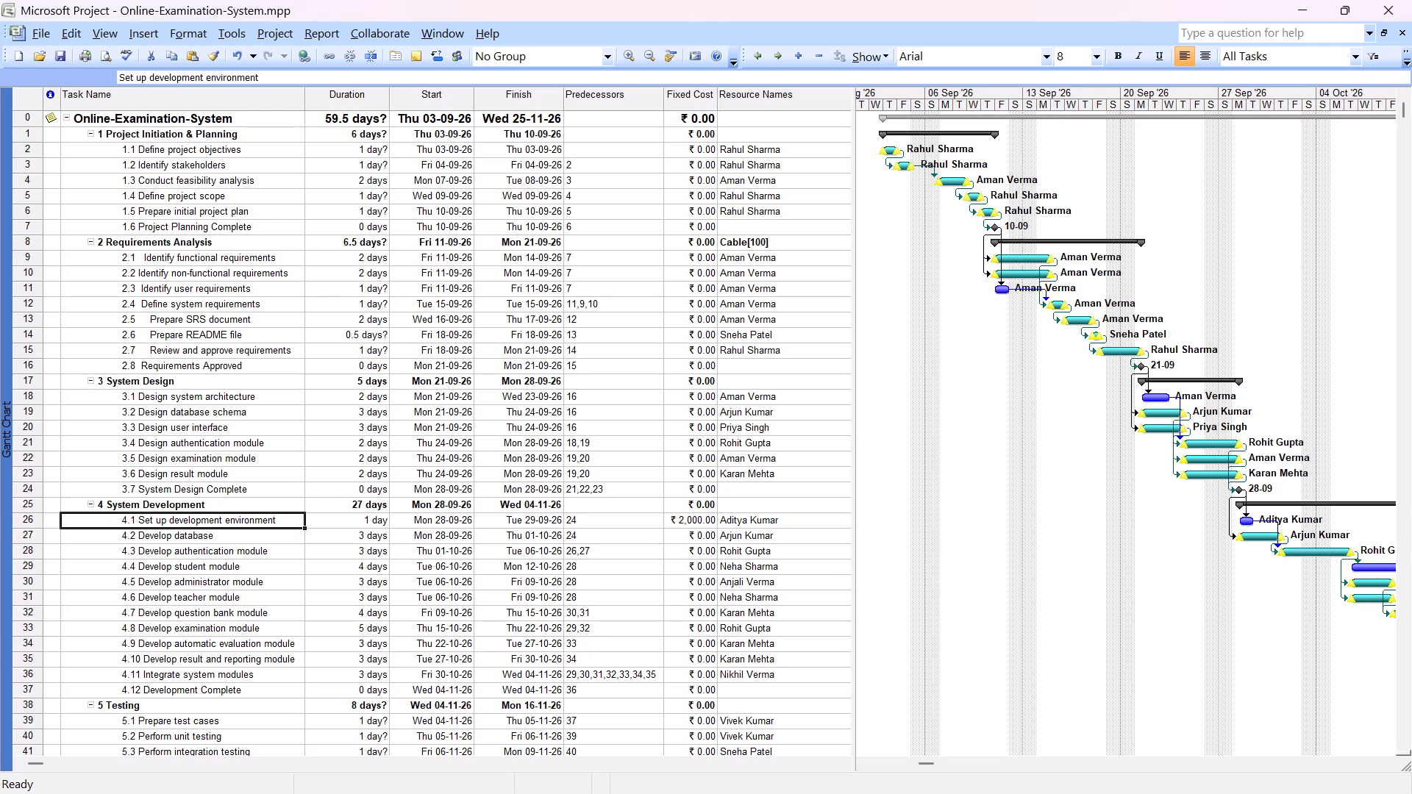
{"action": "left_click", "coordinate": [232, 28]}
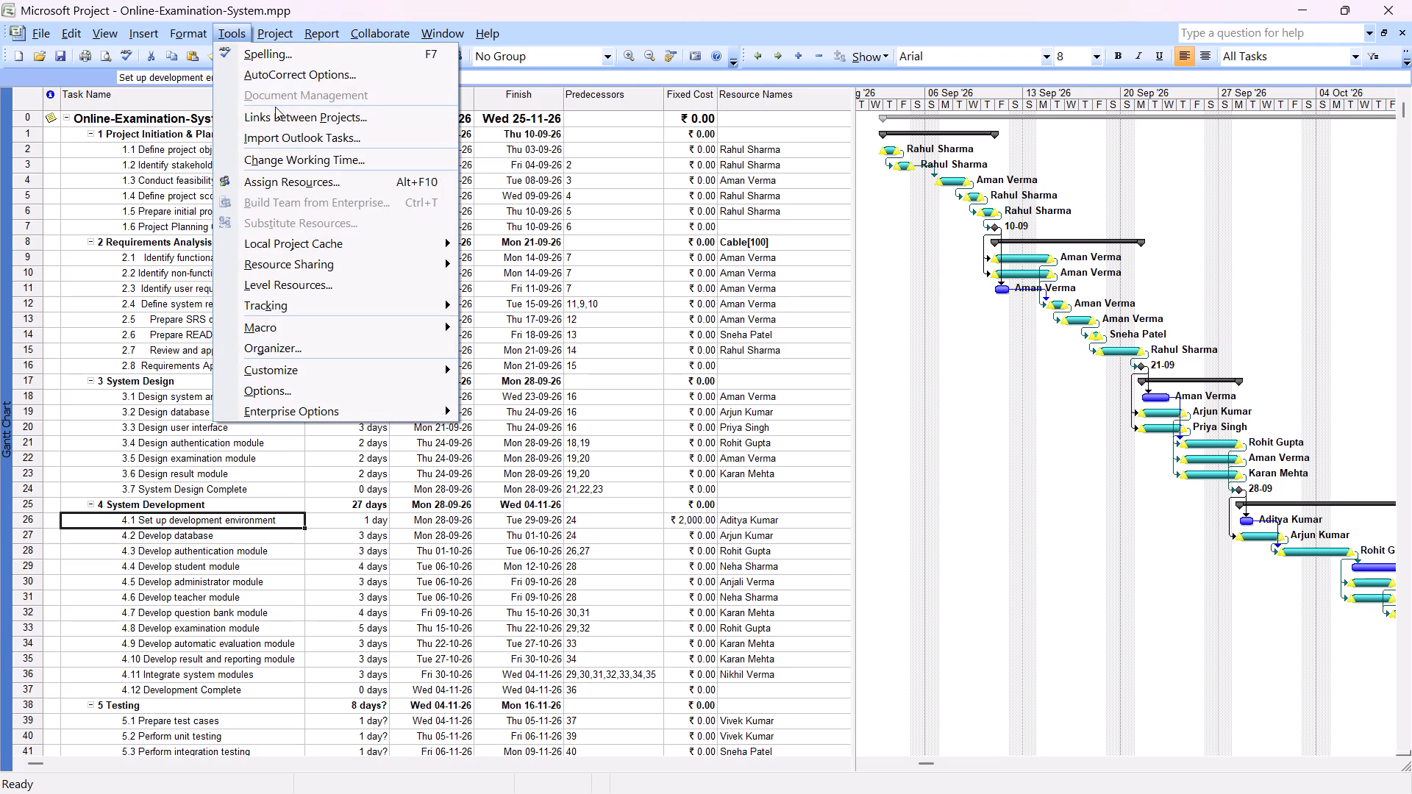
{"action": "left_click", "coordinate": [286, 182]}
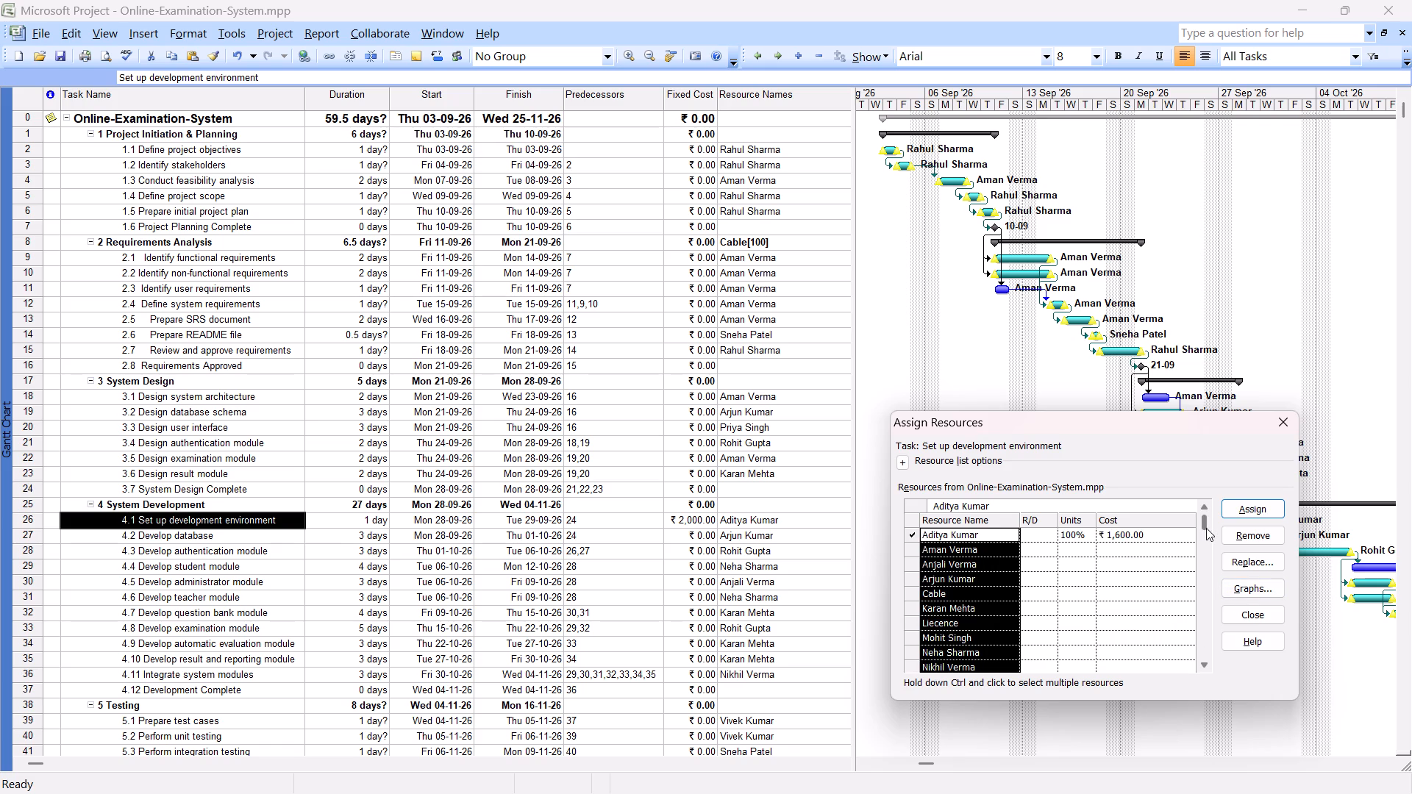
{"action": "left_click_drag", "start_coordinate": [1203, 528], "coordinate": [1206, 554]}
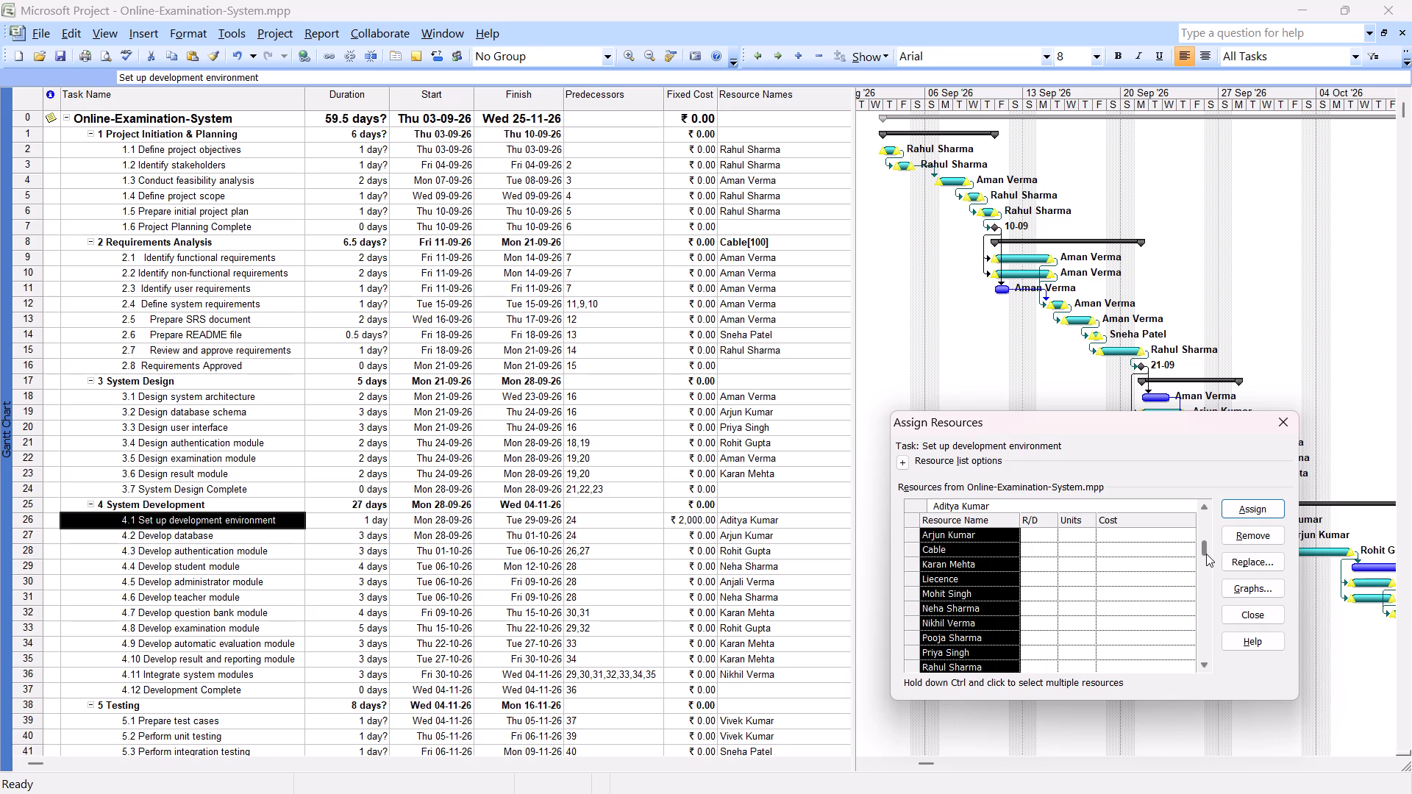
{"action": "left_click", "coordinate": [936, 582]}
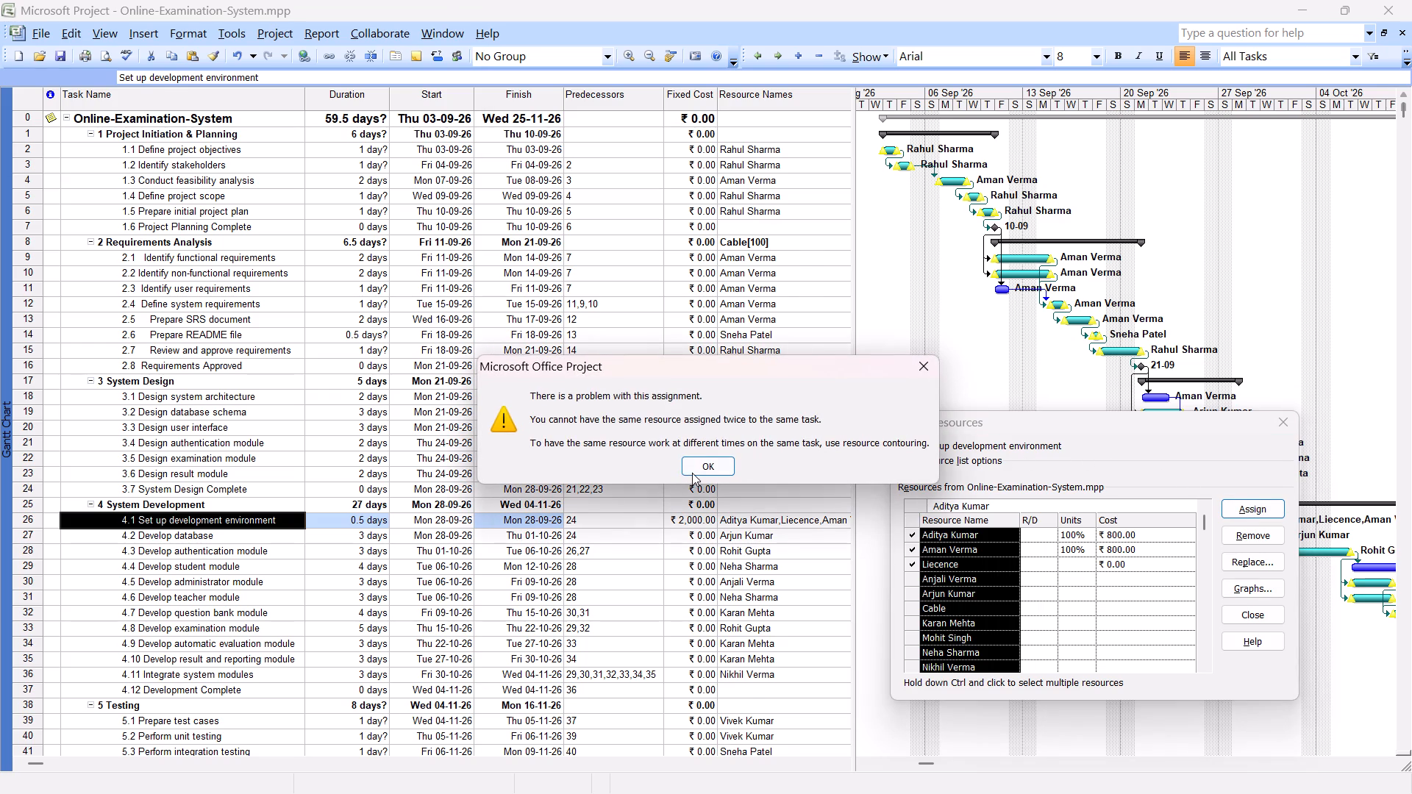
{"action": "left_click", "coordinate": [698, 473]}
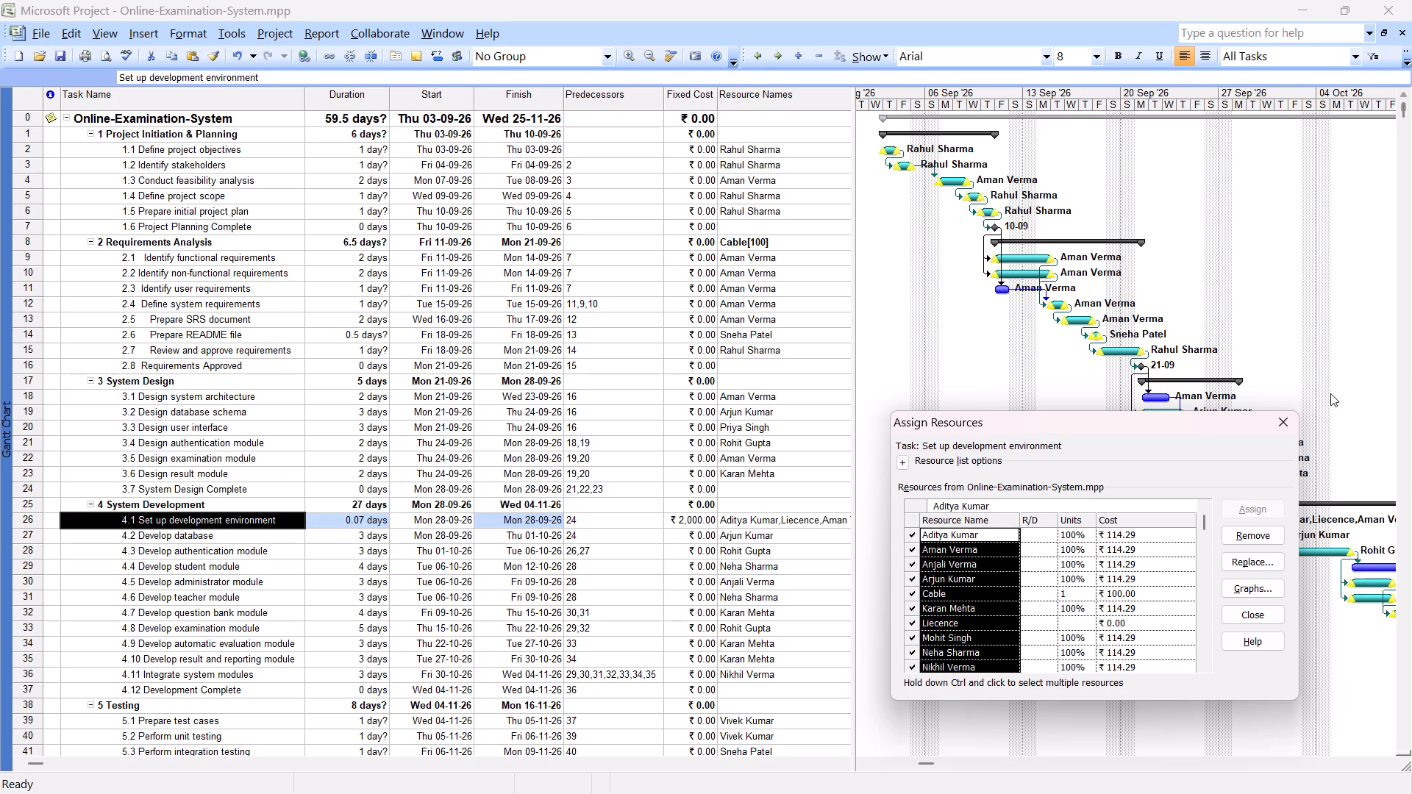
{"action": "left_click", "coordinate": [1284, 422]}
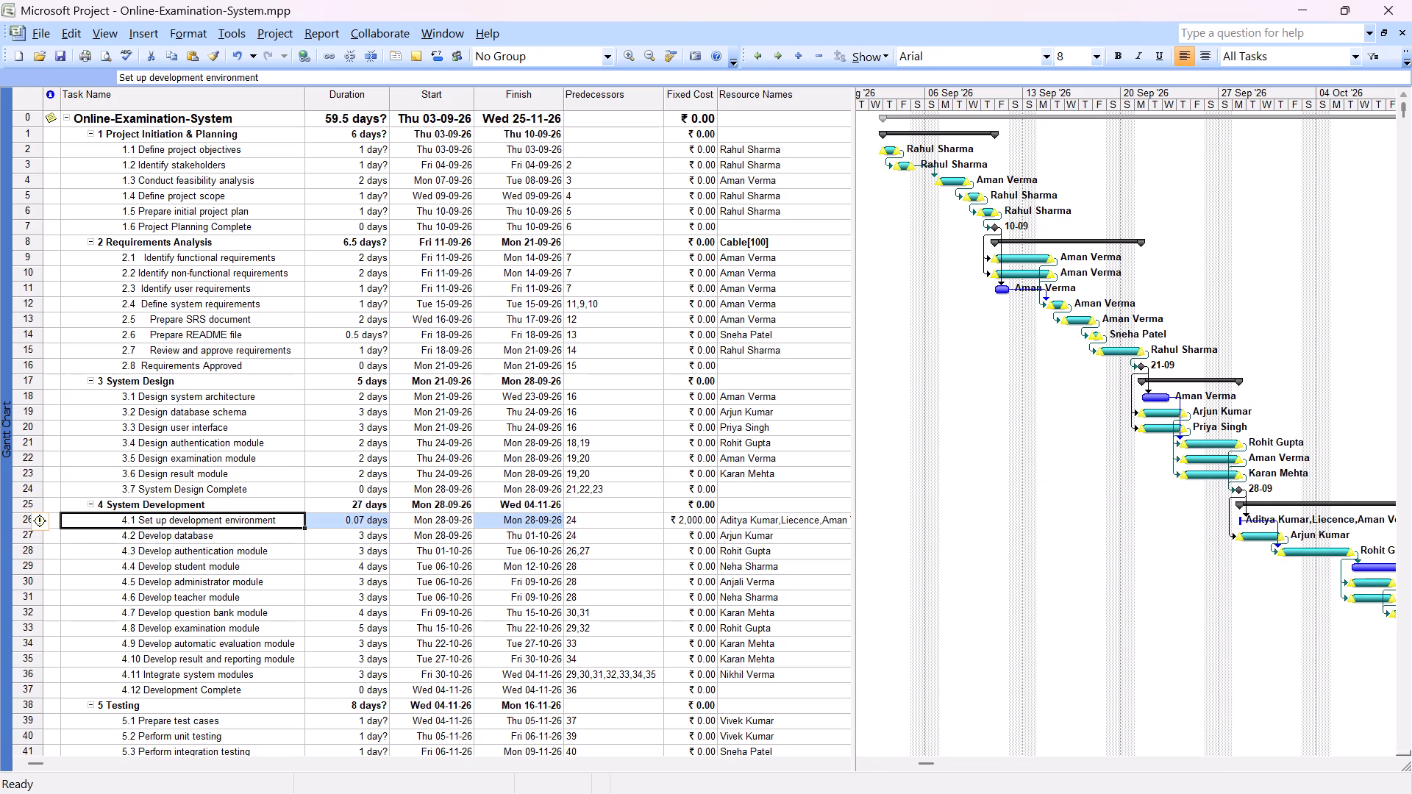
Review the resources and costs in Task Information for task 26, Set up development environment, and close it.
{"action": "left_click", "coordinate": [822, 521]}
{"action": "double_click", "coordinate": [822, 521]}
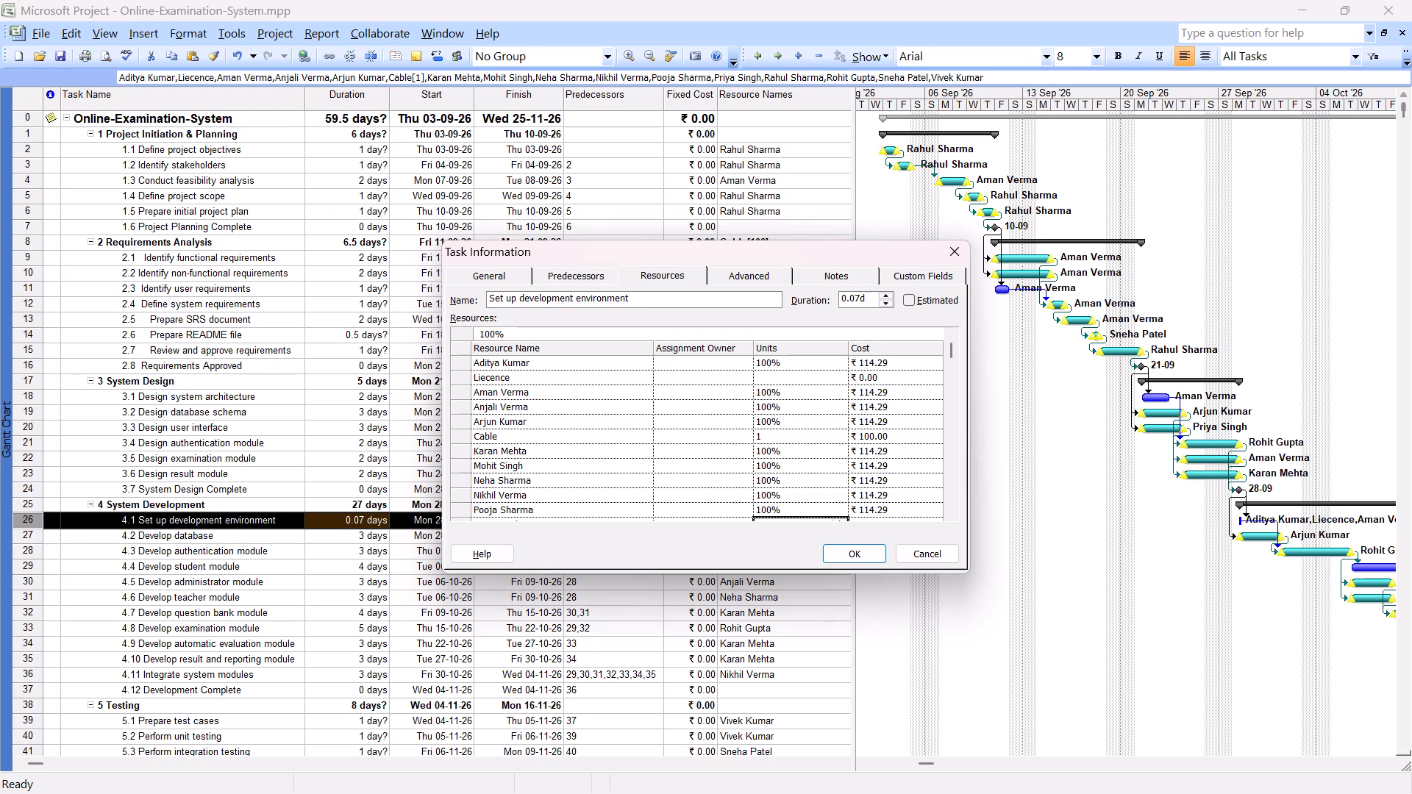
{"action": "left_click", "coordinate": [951, 257]}
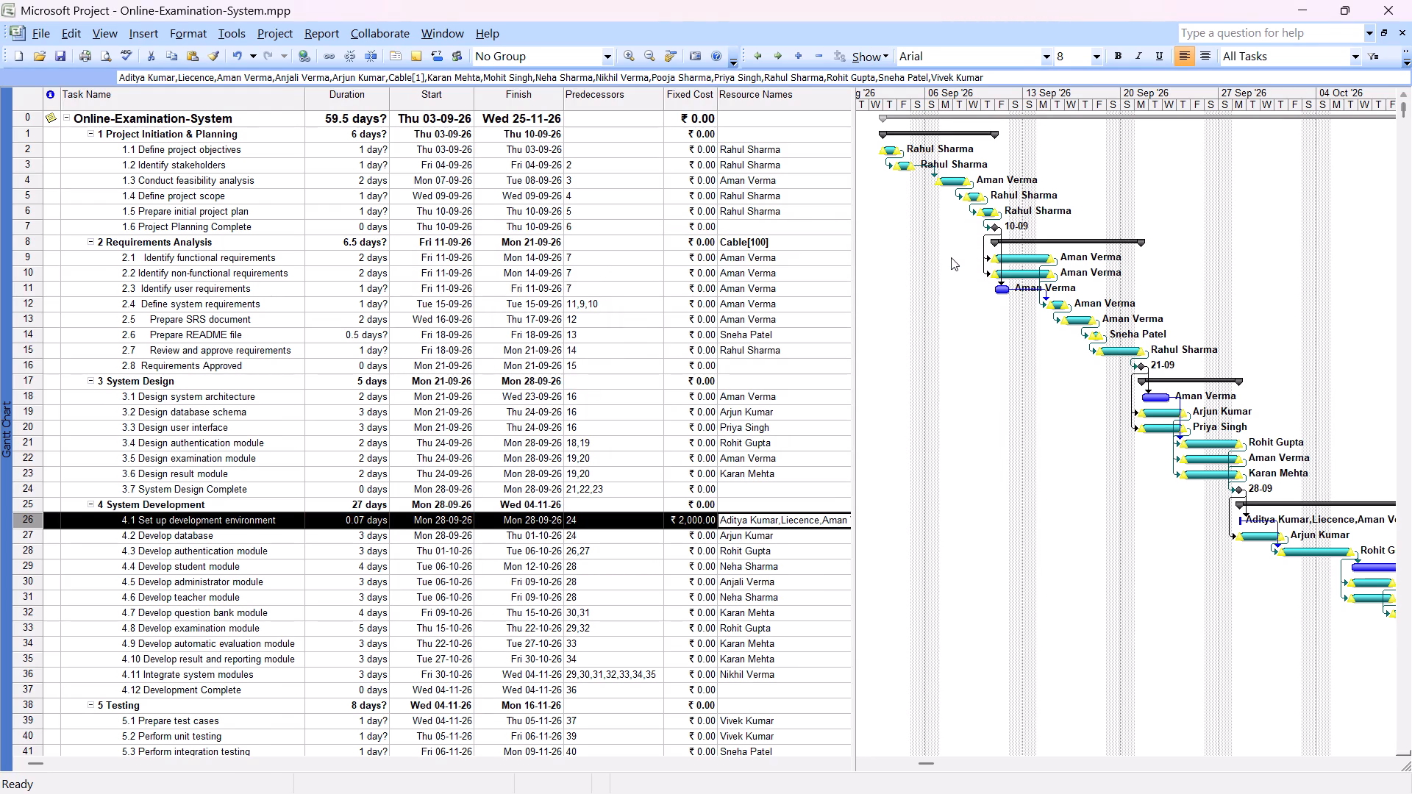
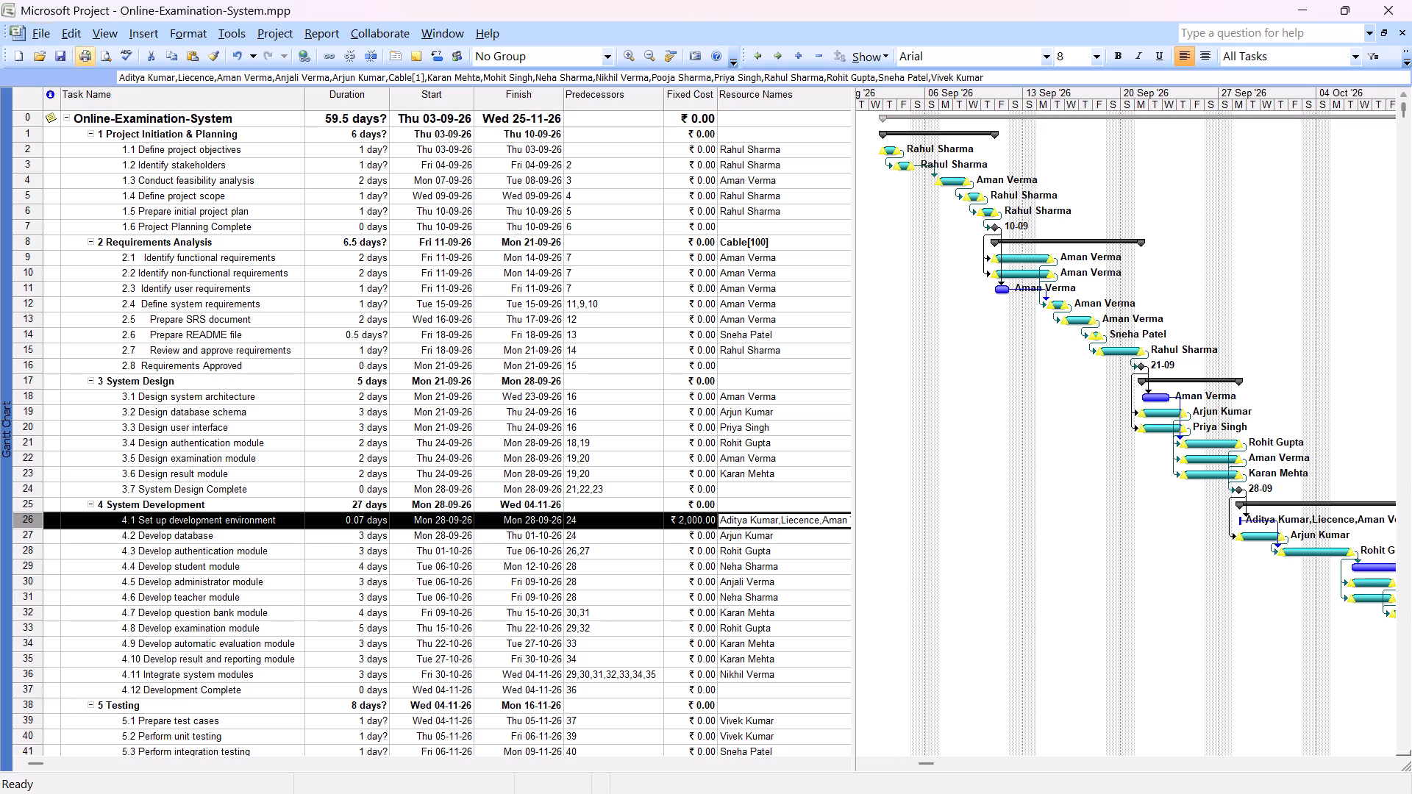
Review the resources and predecessors of task 26, Set up development environment, in Task Information and close it without changes.
{"action": "double_click", "coordinate": [808, 520]}
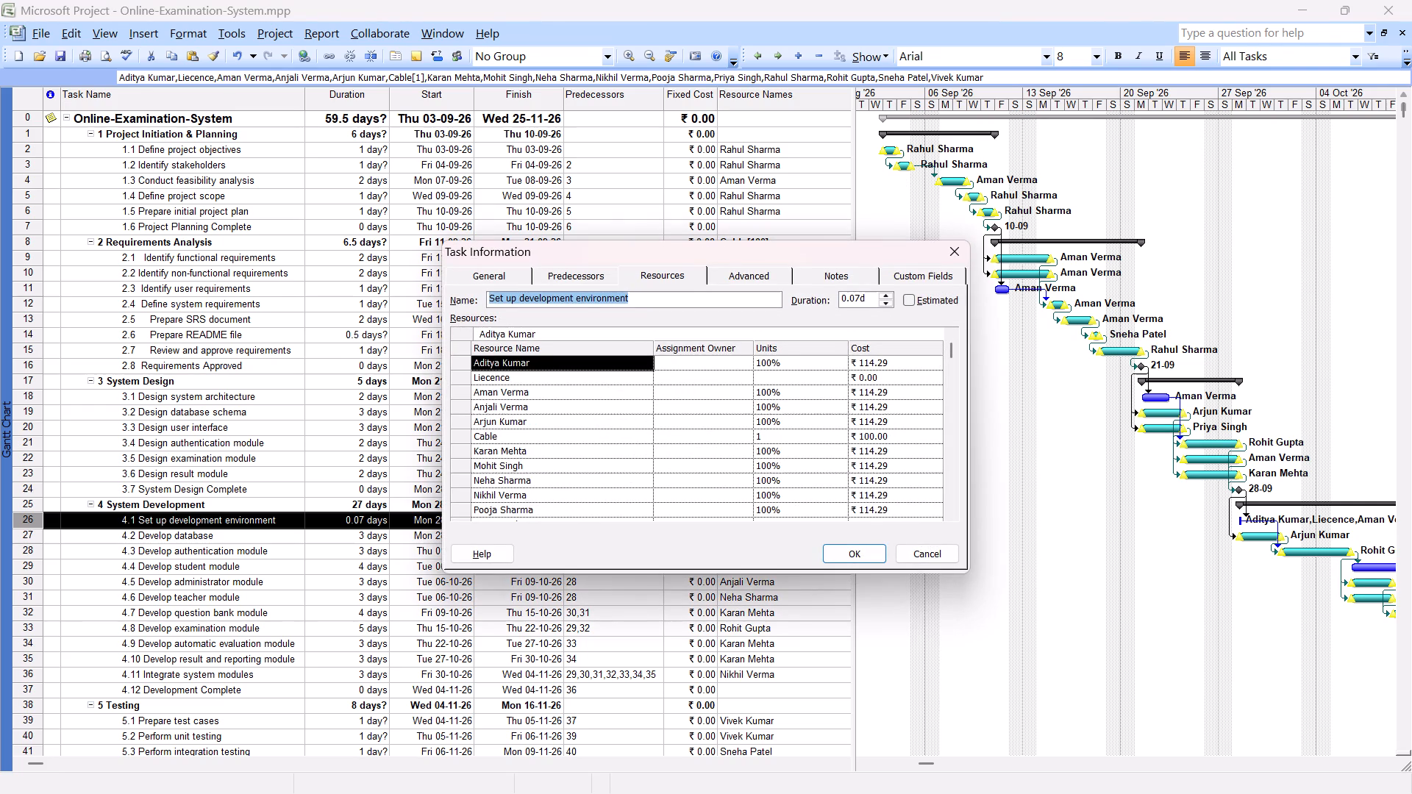
{"action": "left_click", "coordinate": [686, 272]}
{"action": "double_click", "coordinate": [671, 272]}
{"action": "left_click", "coordinate": [955, 251]}
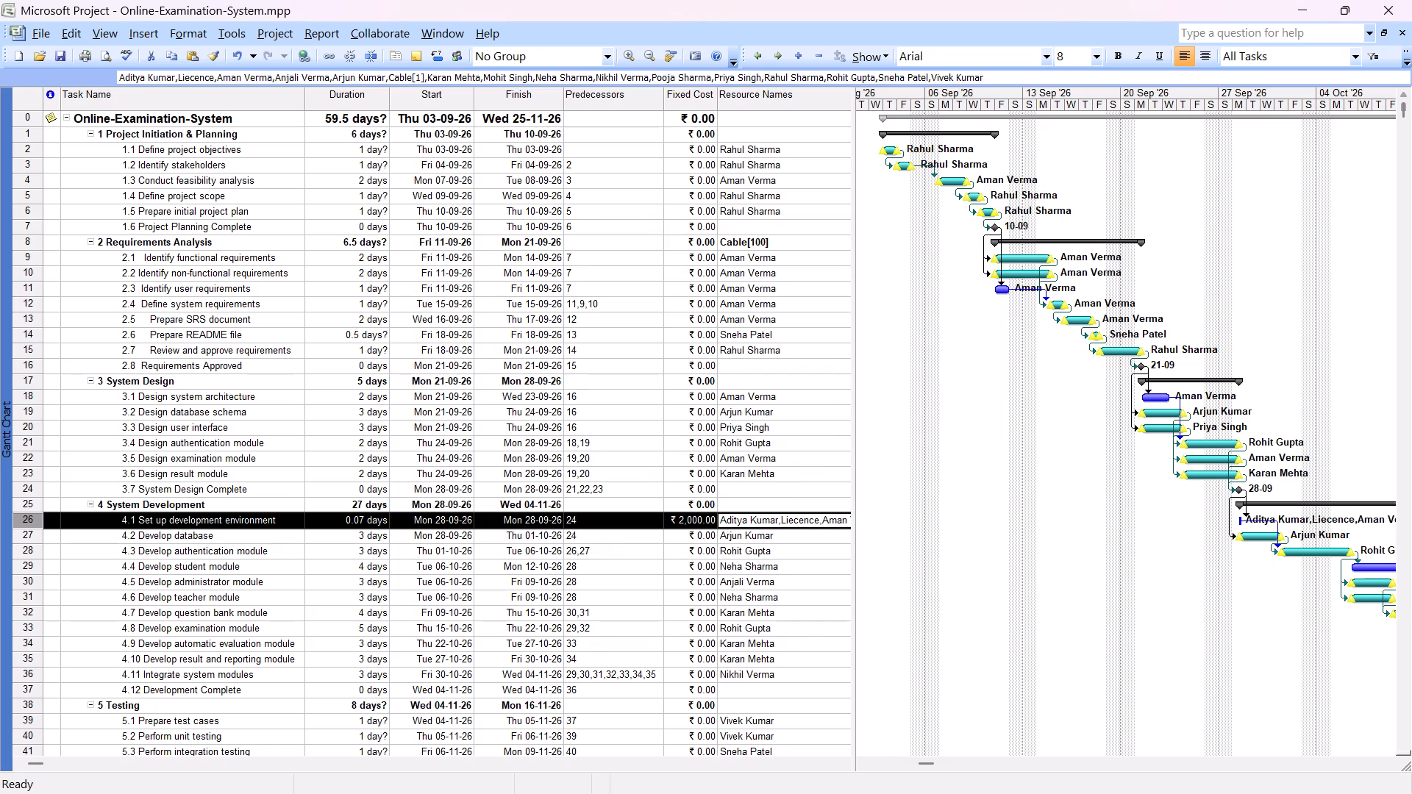
{"action": "double_click", "coordinate": [796, 521]}
{"action": "left_click", "coordinate": [654, 280]}
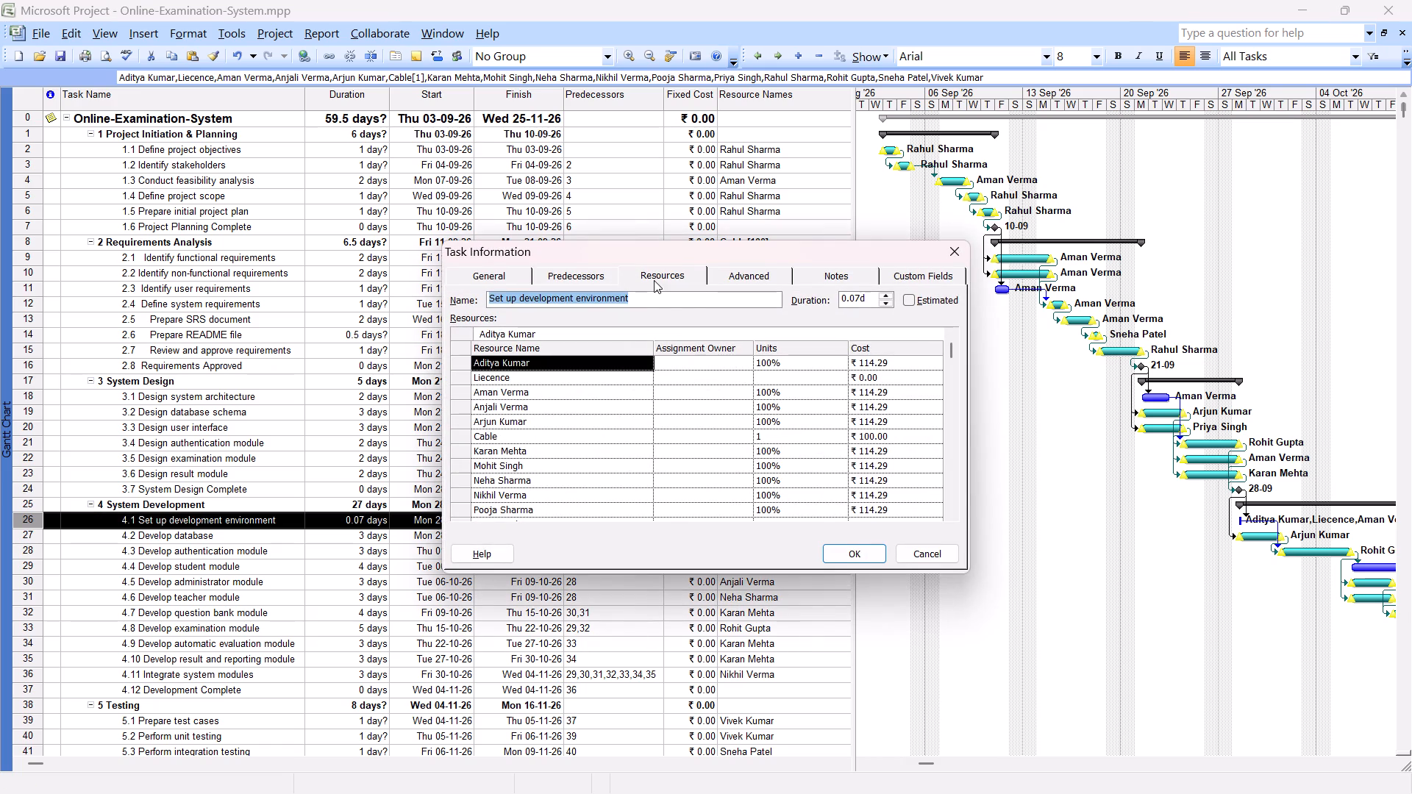
{"action": "left_click", "coordinate": [604, 272]}
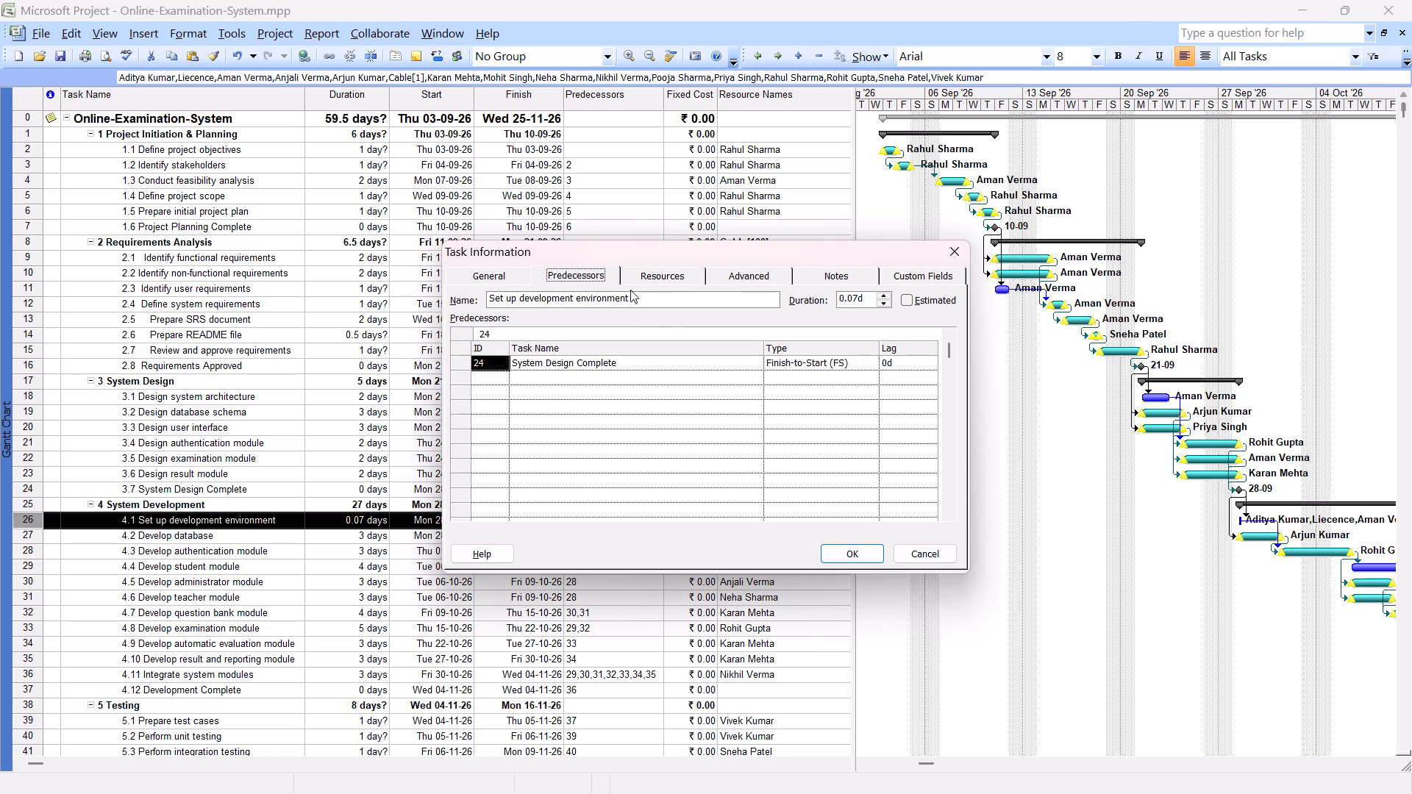
{"action": "left_click", "coordinate": [648, 282]}
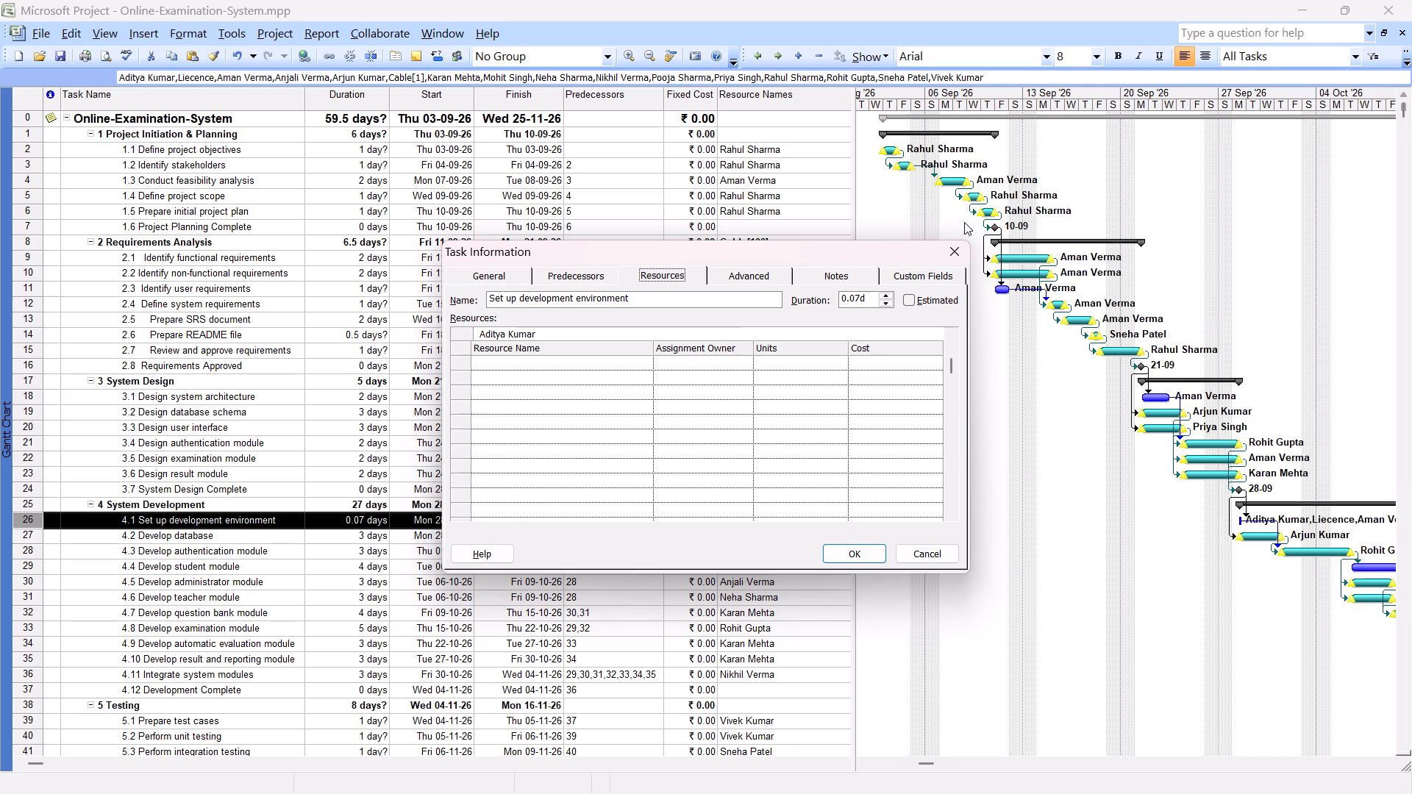
{"action": "left_click", "coordinate": [950, 252]}
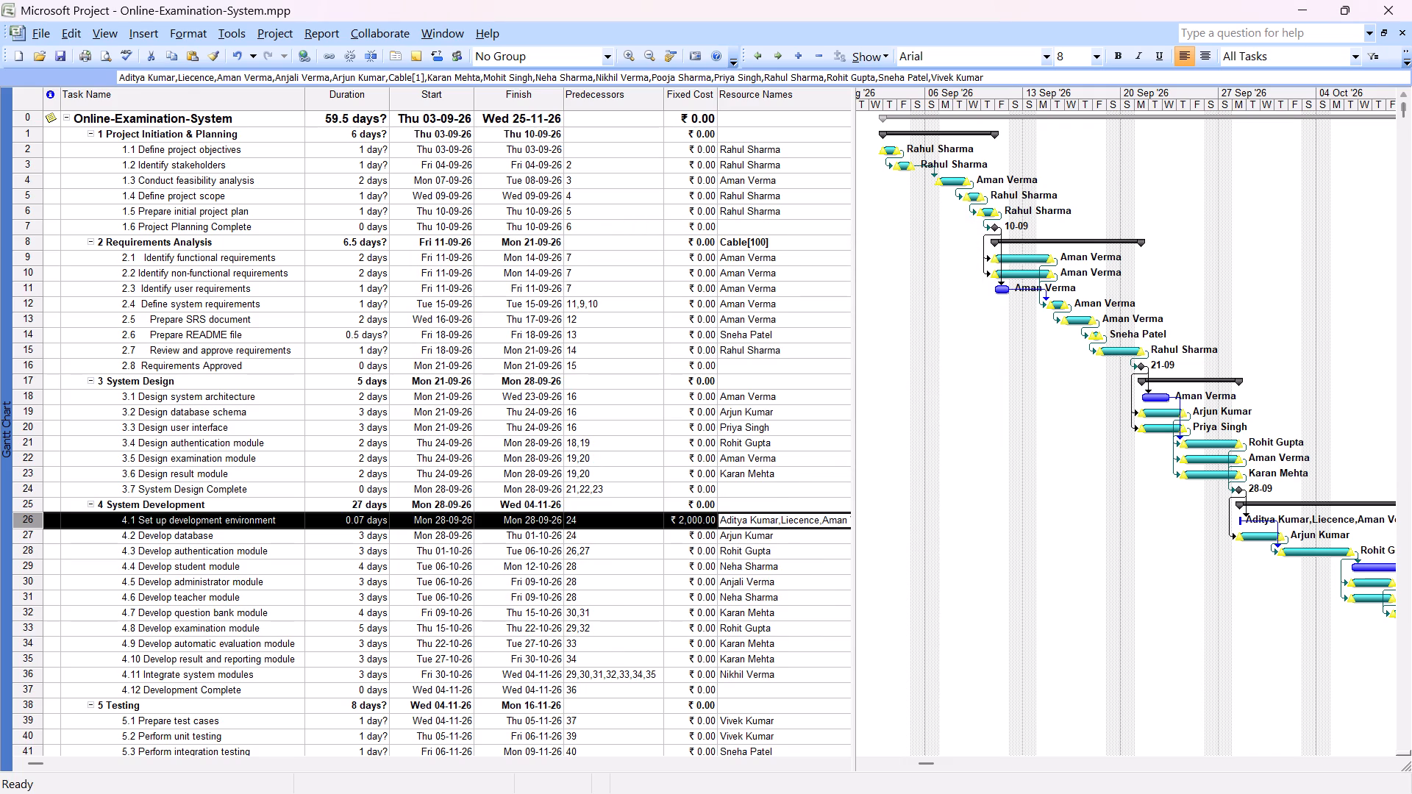
Remove every resource listed below Liecence from Set up development environment in Task Information, keeping only the first resource and Liecence.
{"action": "double_click", "coordinate": [801, 522]}
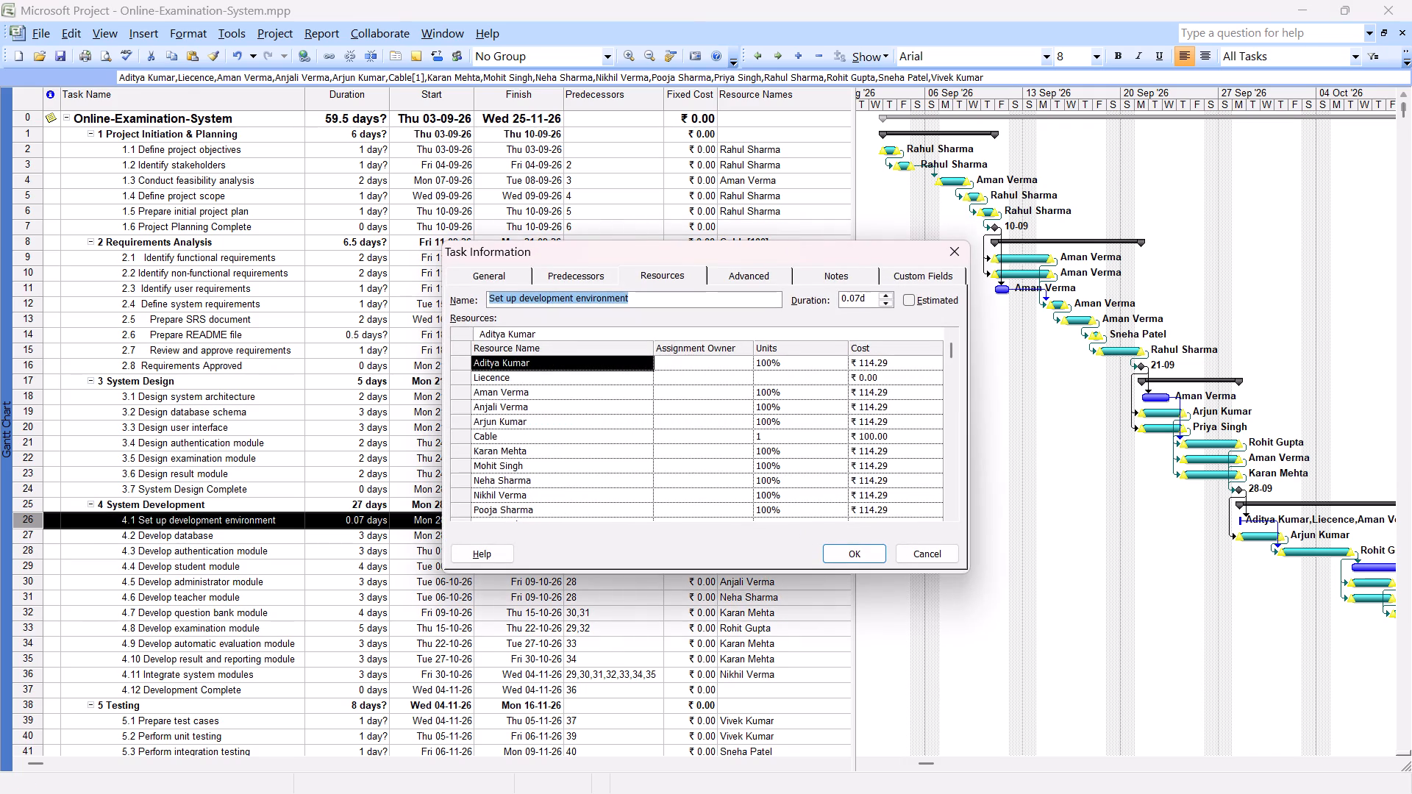
{"action": "left_click", "coordinate": [570, 391]}
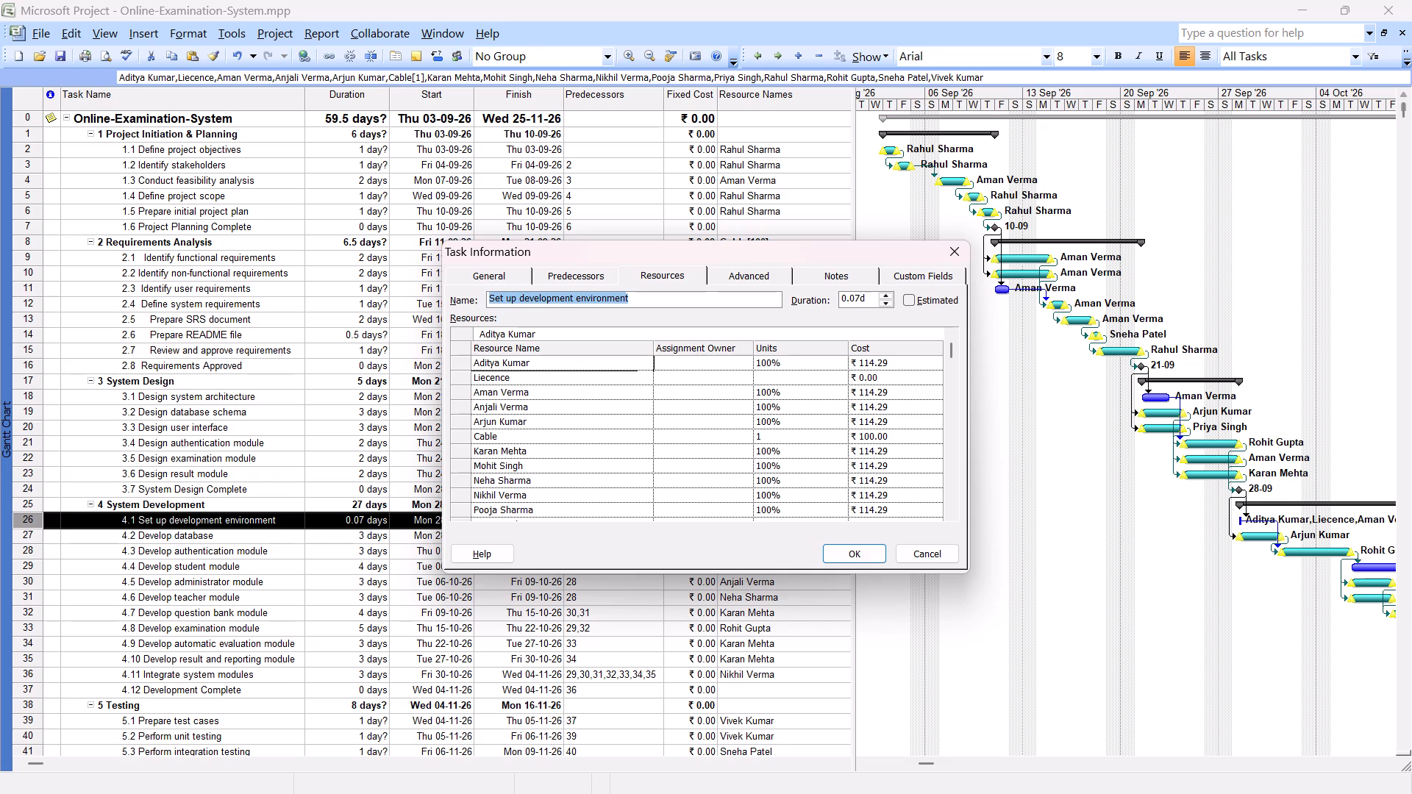
{"action": "key", "text": "Delete"}
{"action": "key", "text": "Delete"}
{"action": "key", "text": "Delete"}
{"action": "key", "text": "Delete"}
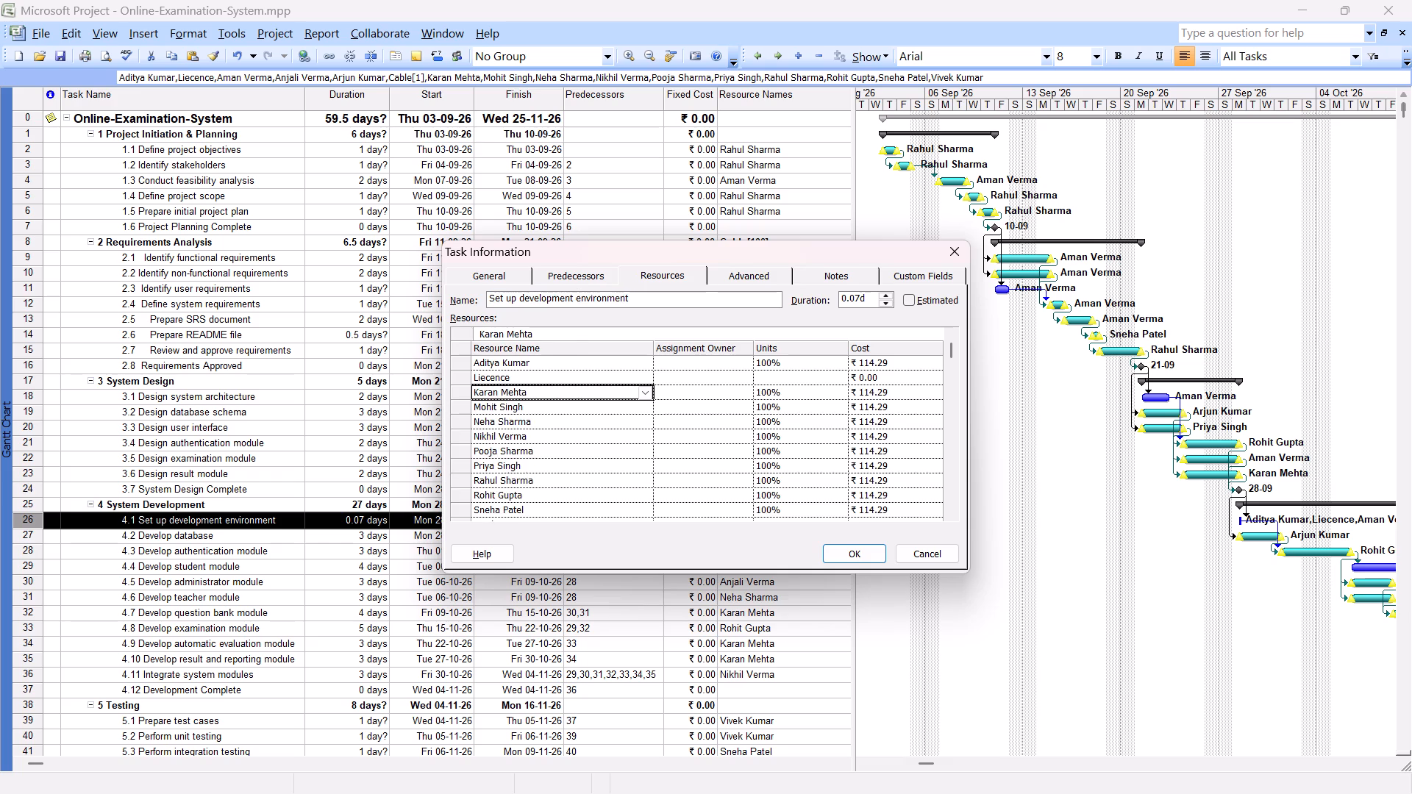
{"action": "key", "text": "Delete"}
{"action": "key", "text": "Delete"}
{"action": "key", "text": "Delete"}
{"action": "key", "text": "Delete"}
{"action": "key", "text": "Delete"}
{"action": "key", "text": "Delete"}
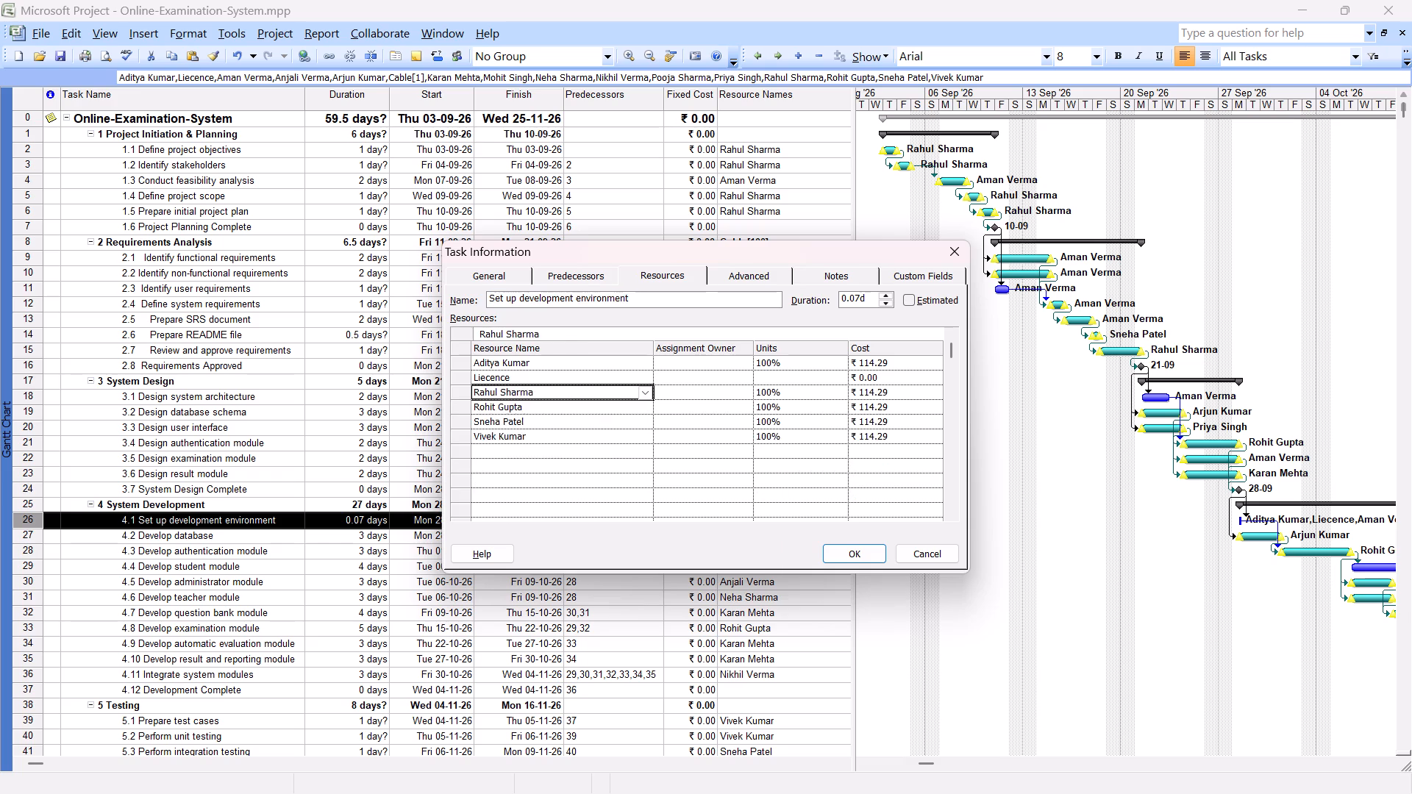
{"action": "key", "text": "Delete"}
{"action": "key", "text": "Delete"}
{"action": "key", "text": "Delete"}
{"action": "key", "text": "Delete"}
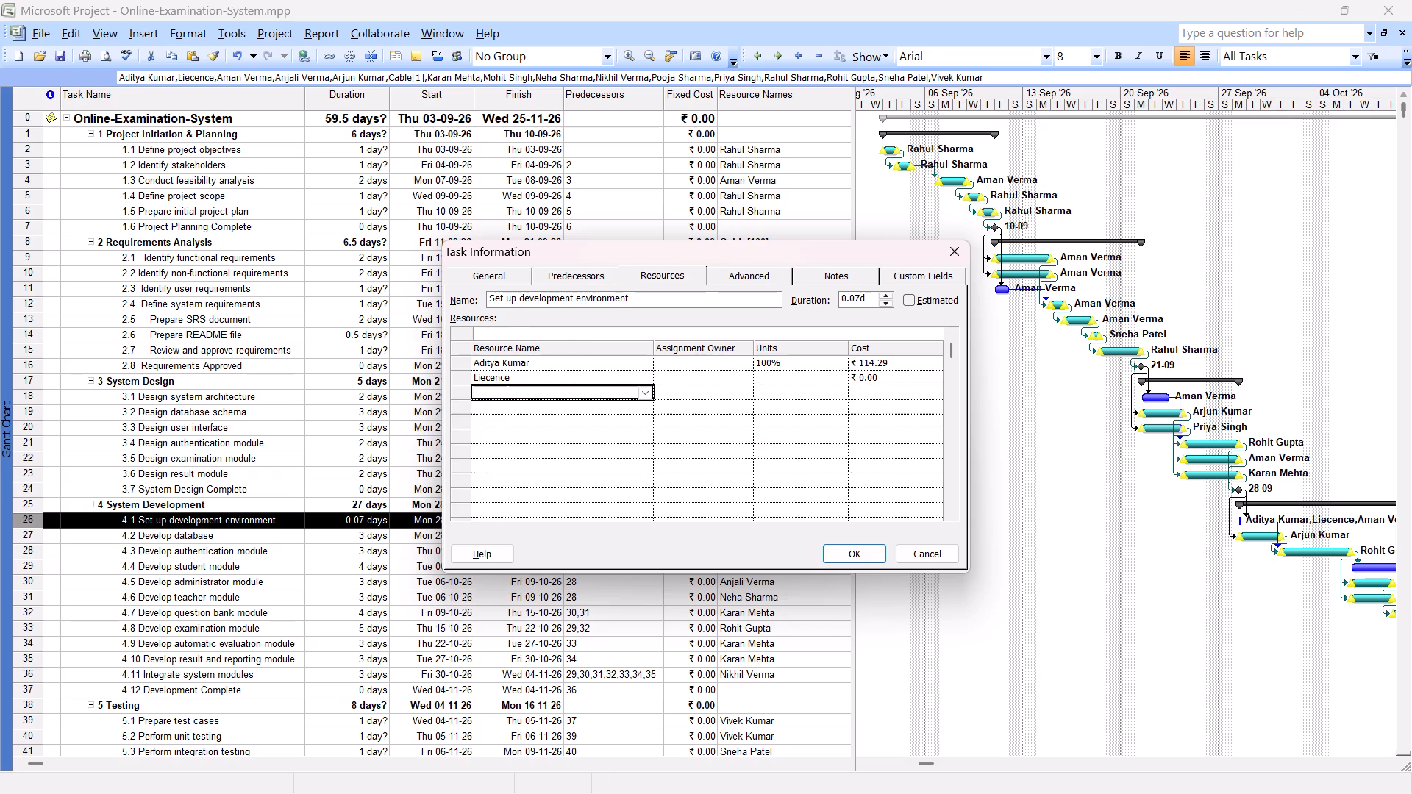